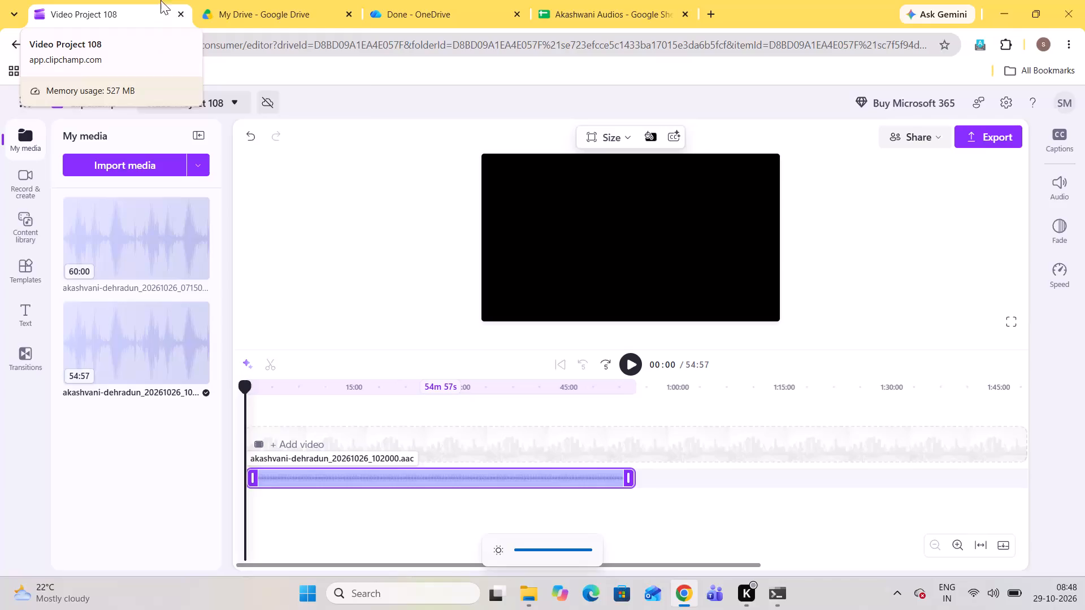
Play the akashvani-dehradun_20261026_102000.aac clip from the start and skim forward in one-minute jumps, listening up to about 9:30.
click(628, 361)
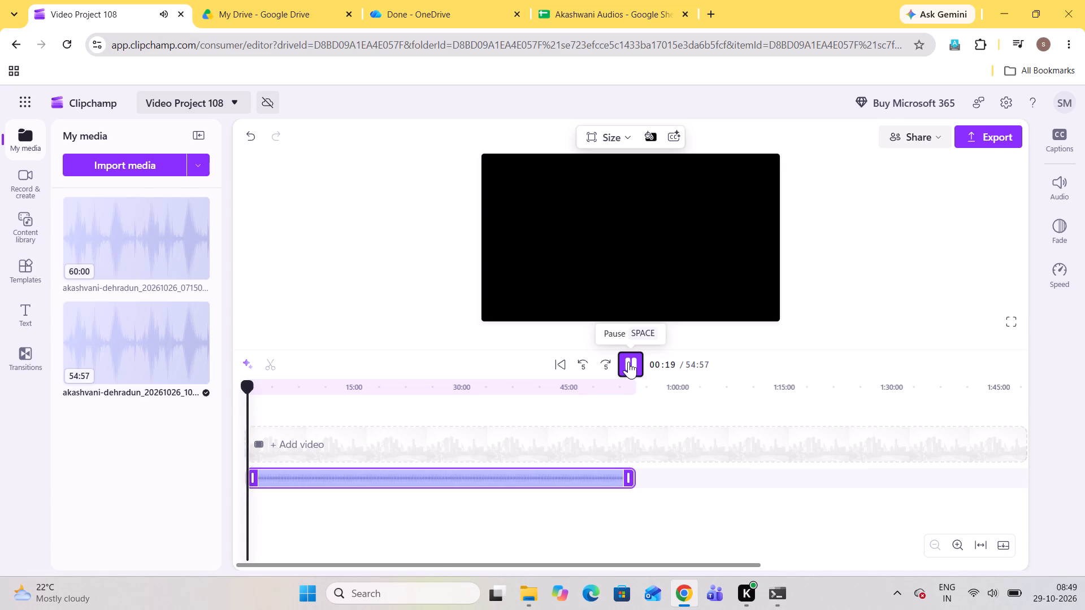
key(Right)
key(Right)
key(Right)
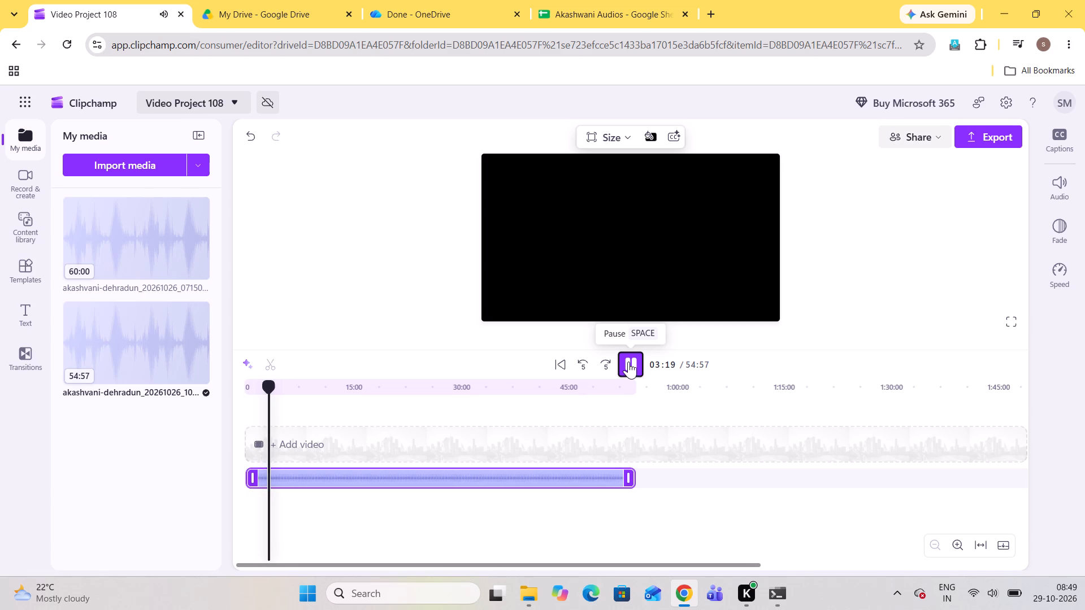
key(Right)
key(Right)
key(Right)
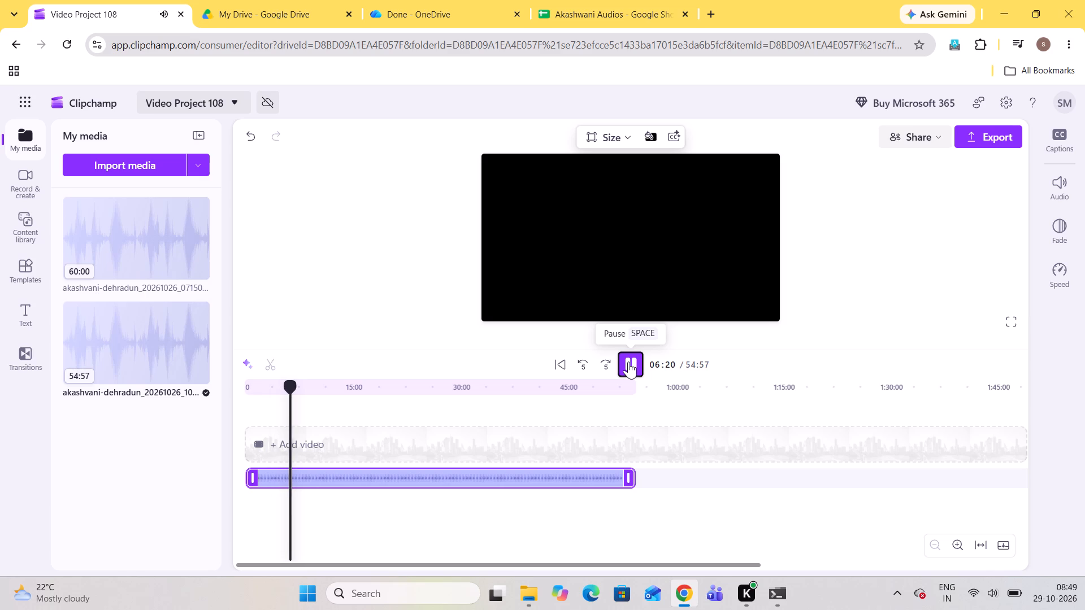
key(Right)
key(Right)
key(Right)
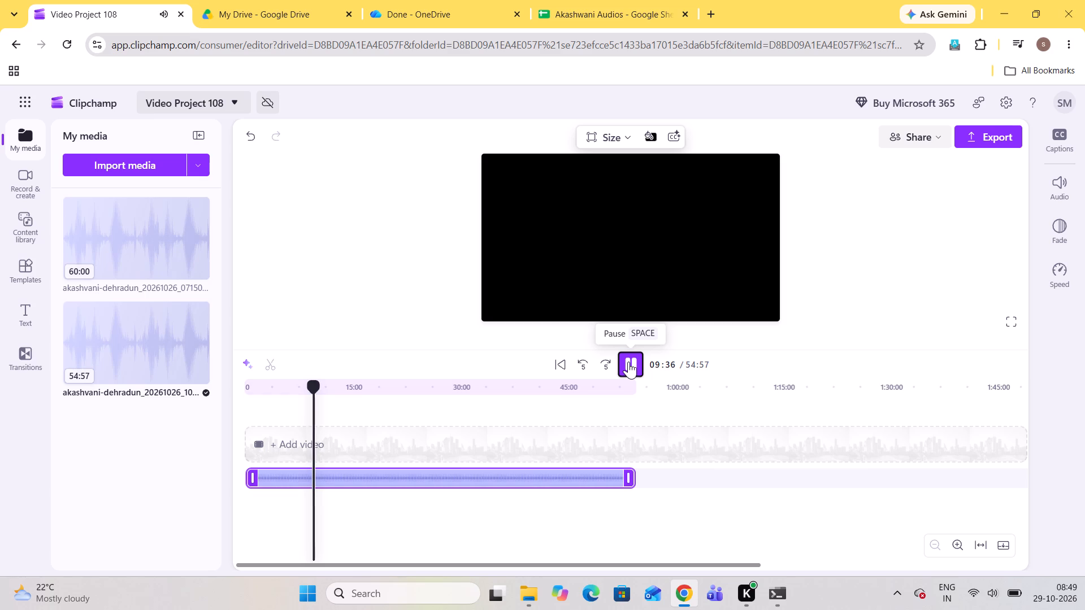
Continue skimming the playing audio in one-minute jumps to about 32:40 and listen to the broadcast there.
key(Right)
key(Right)
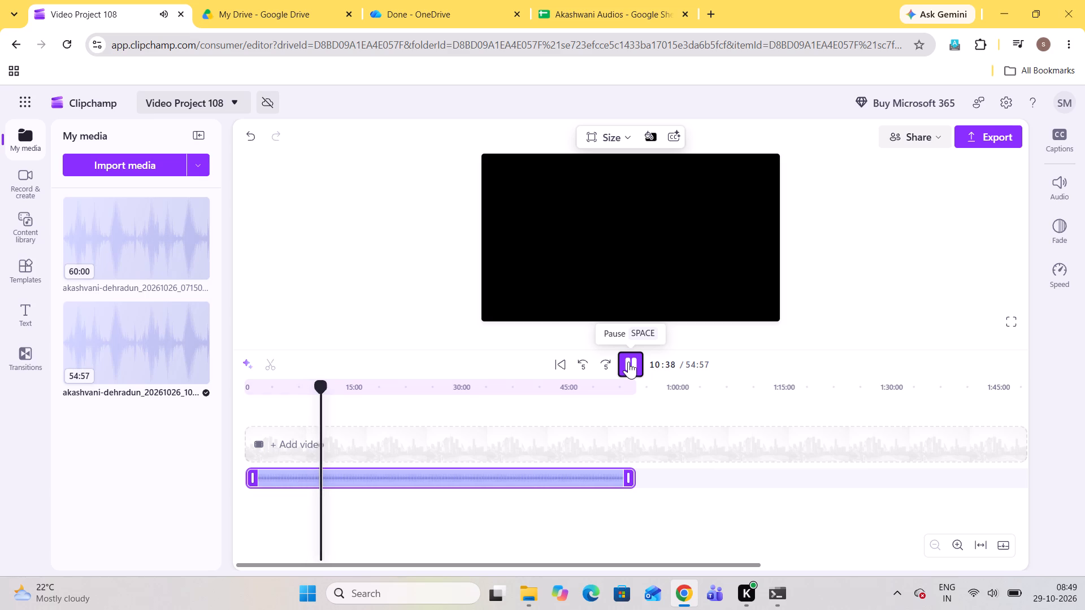
key(Right)
key(Right)
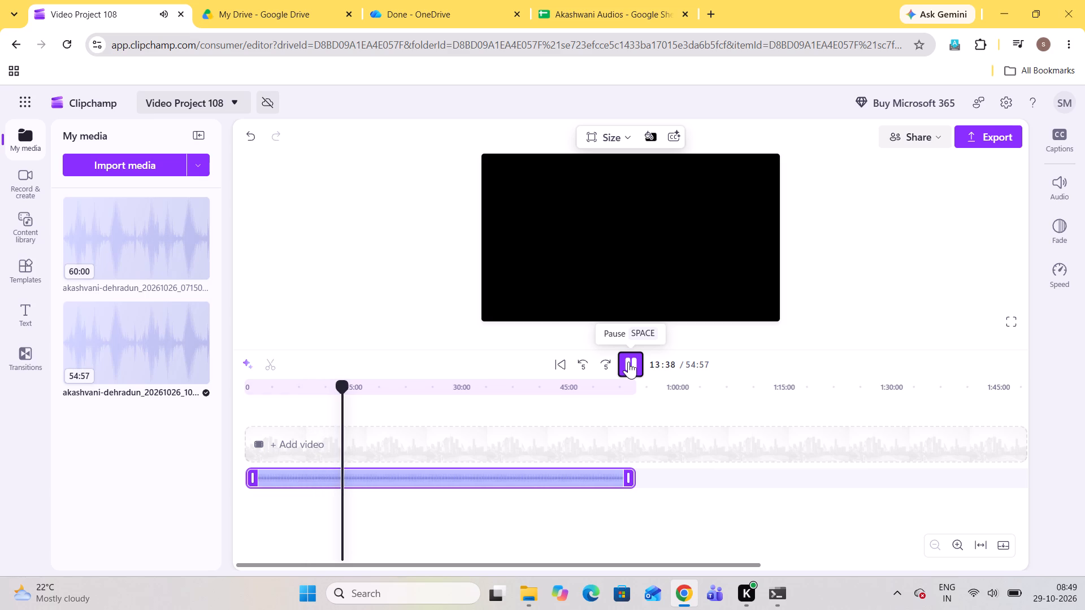
key(Right)
key(Right)
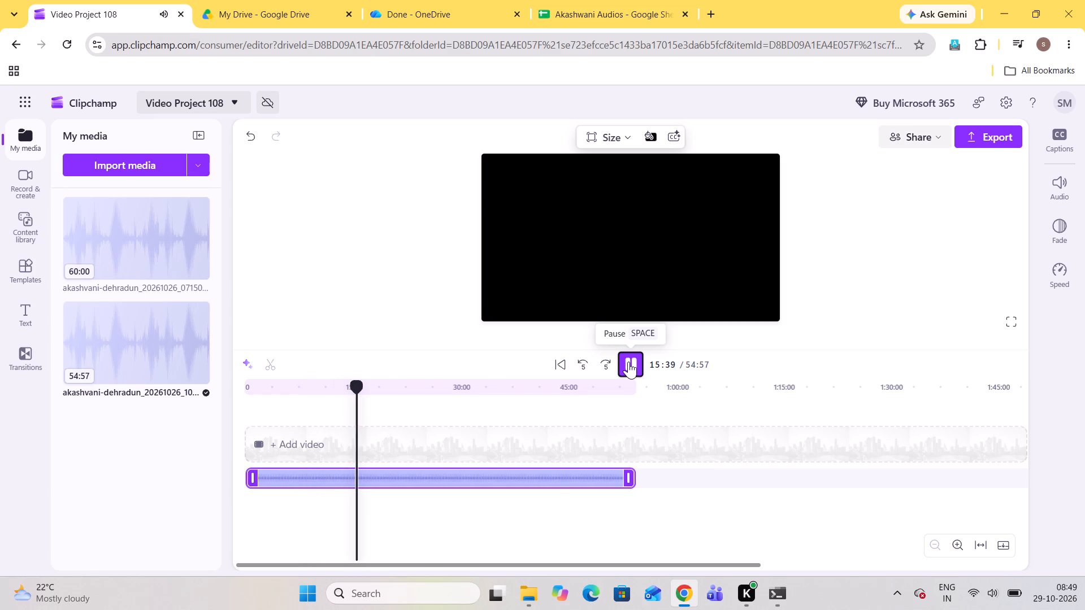
key(Right)
key(Right)
key(Right)
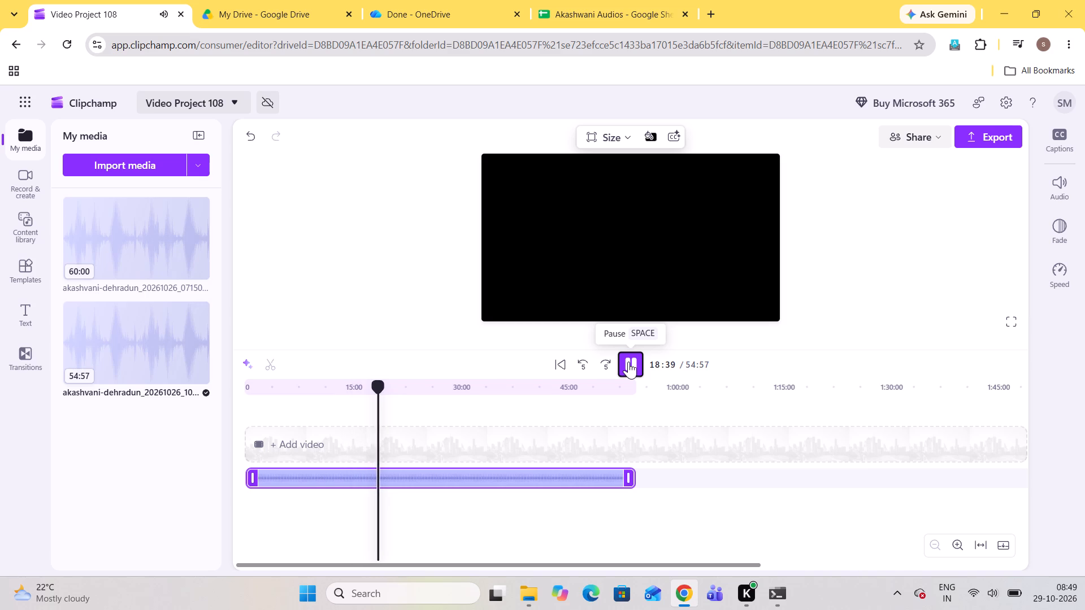
key(Right)
key(Right)
key(Right)
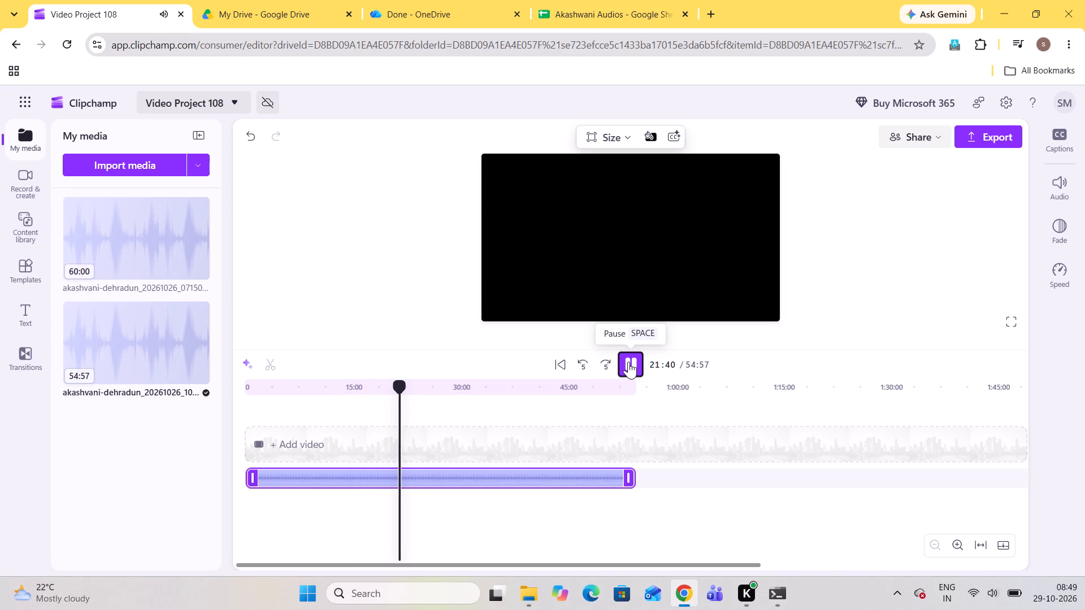
key(Right)
key(Right)
key(Right)
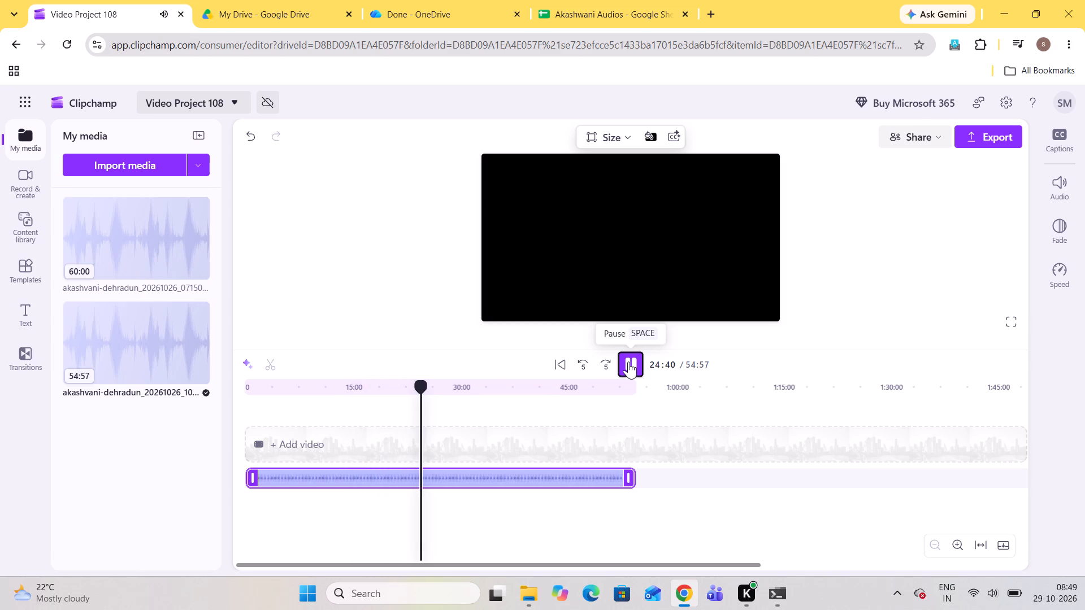
key(Right)
key(Right)
key(Right)
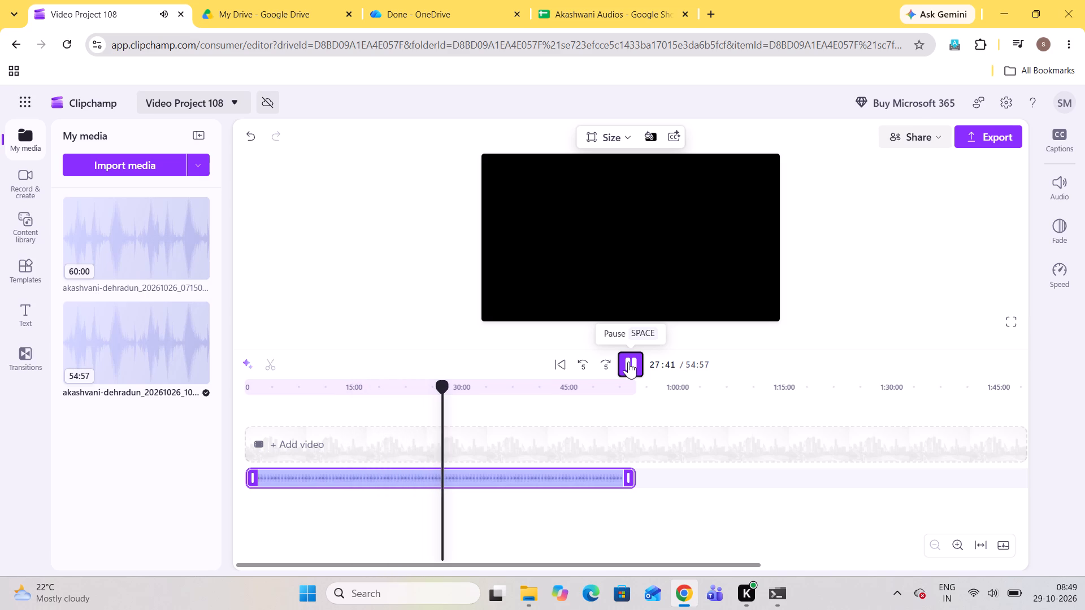
key(Right)
key(Right)
key(Right)
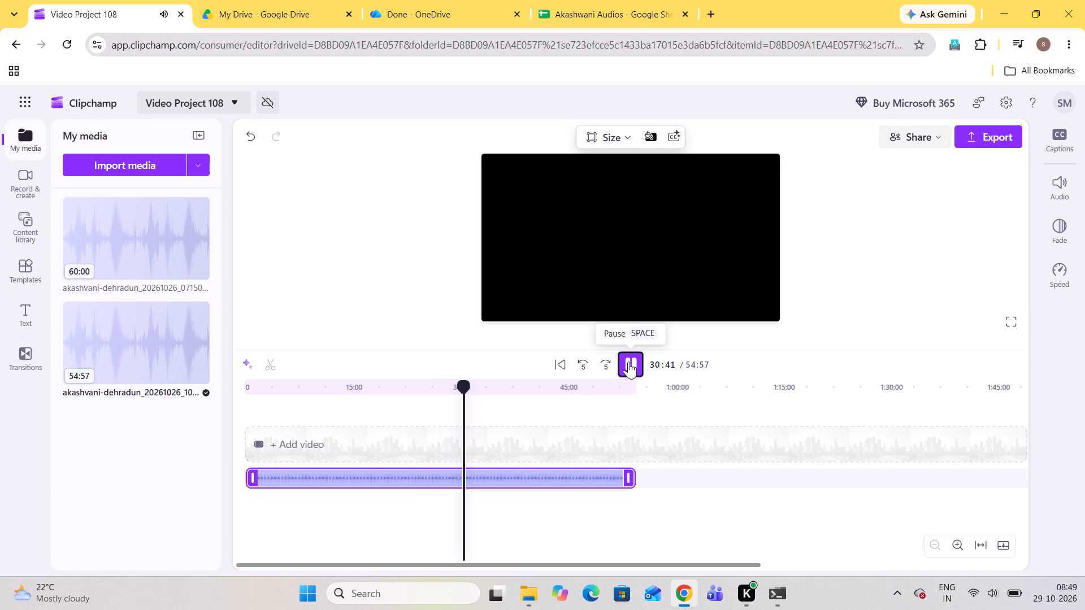
key(Right)
key(Right)
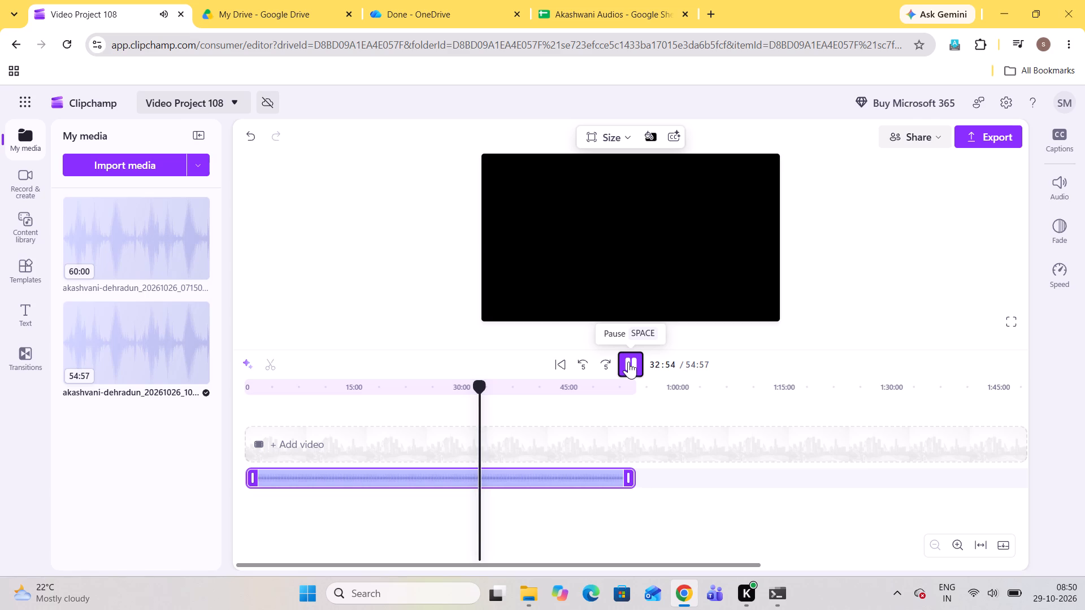
Skim the audio onward to about 39:11 in one-minute jumps, and go back two minutes to recheck from about 37:14.
key(Right)
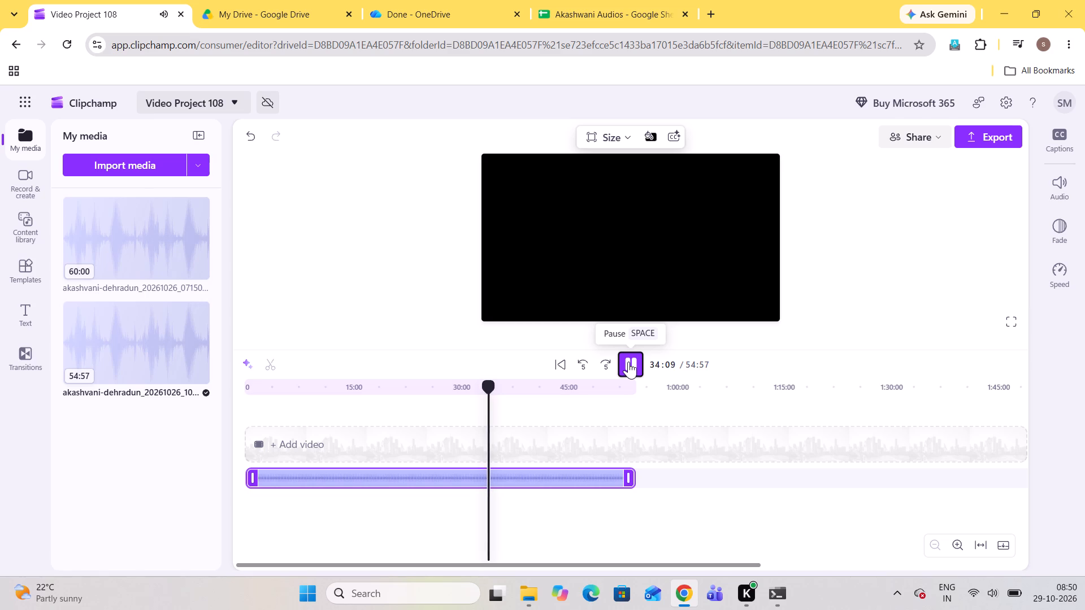
key(Right)
key(Right)
key(Right)
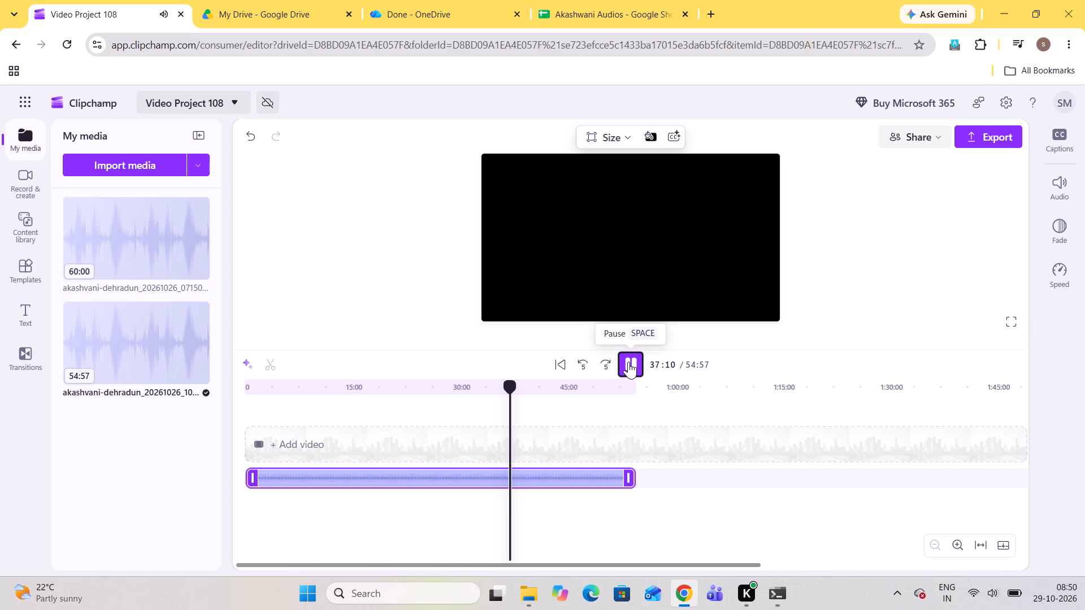
key(Right)
key(Right)
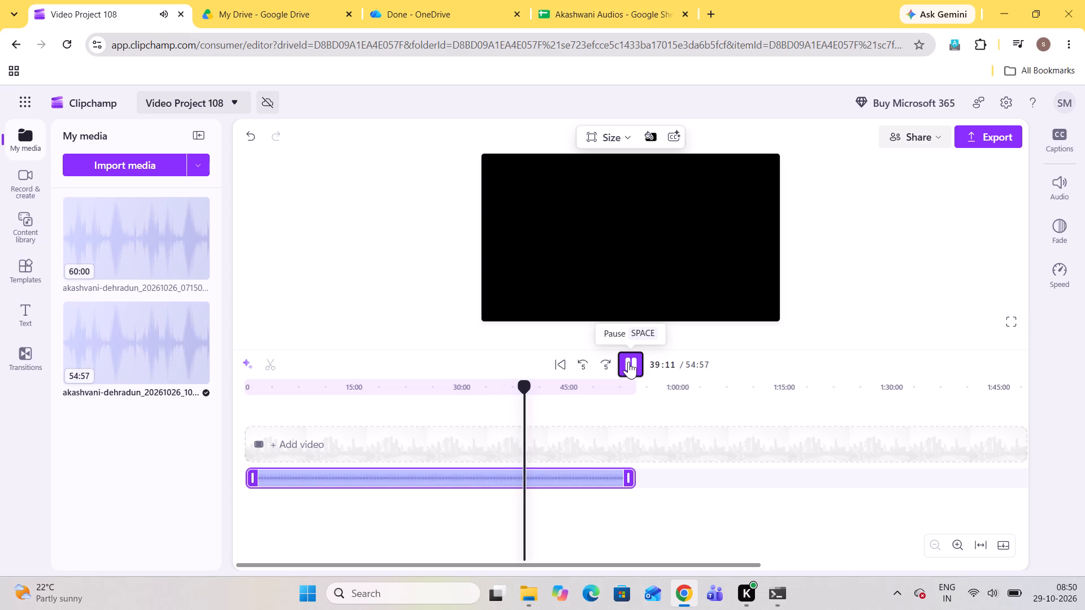
key(Left)
key(Left)
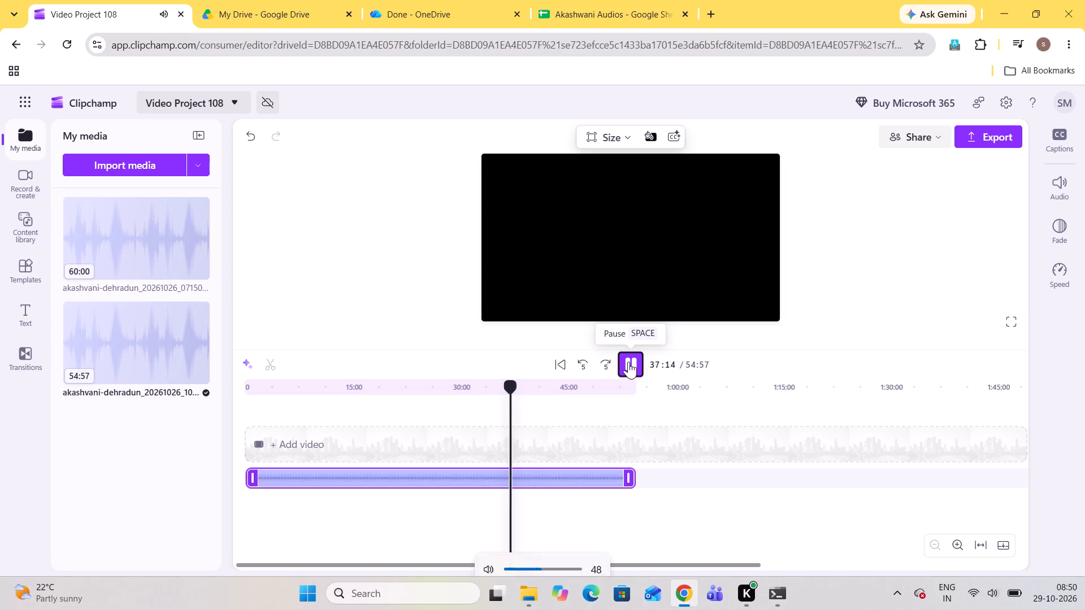
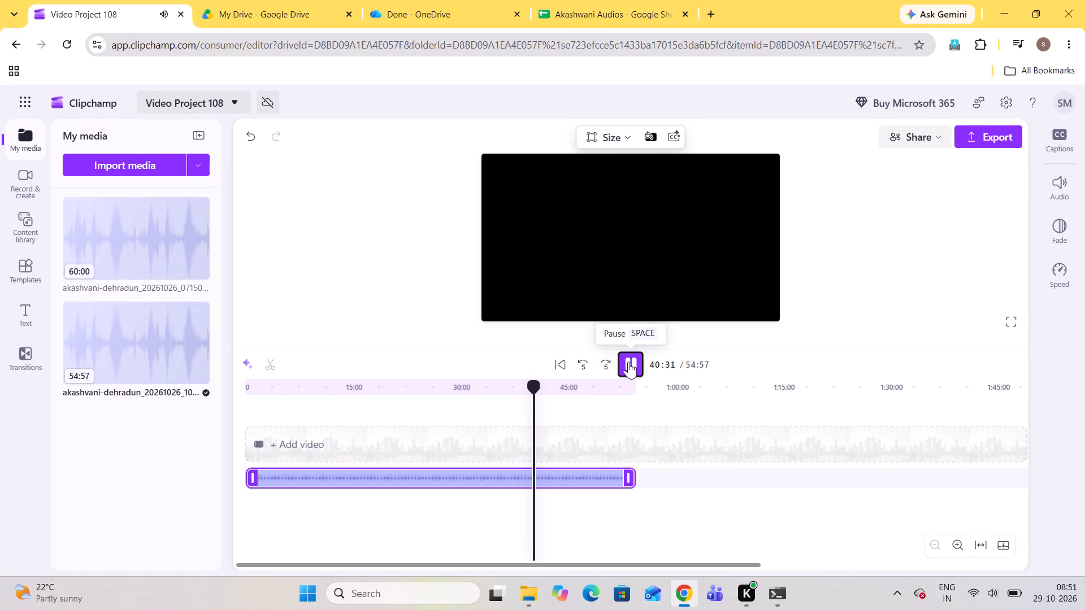
Skim the rest of the playing audio in one-minute jumps, from about 40:31 to its end at 54:57.
key(Right)
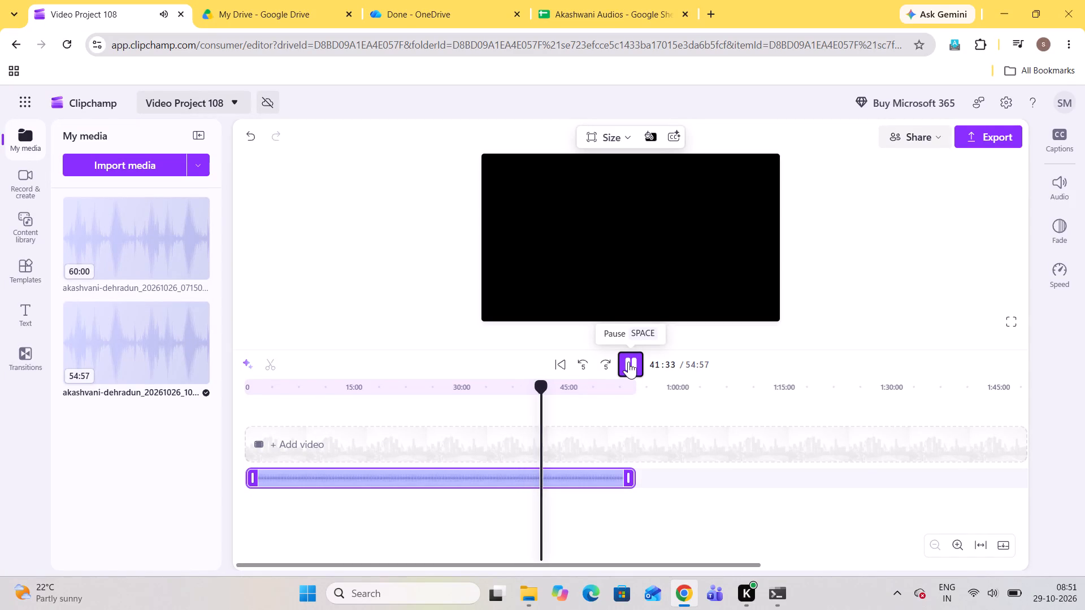
key(Right)
key(Right)
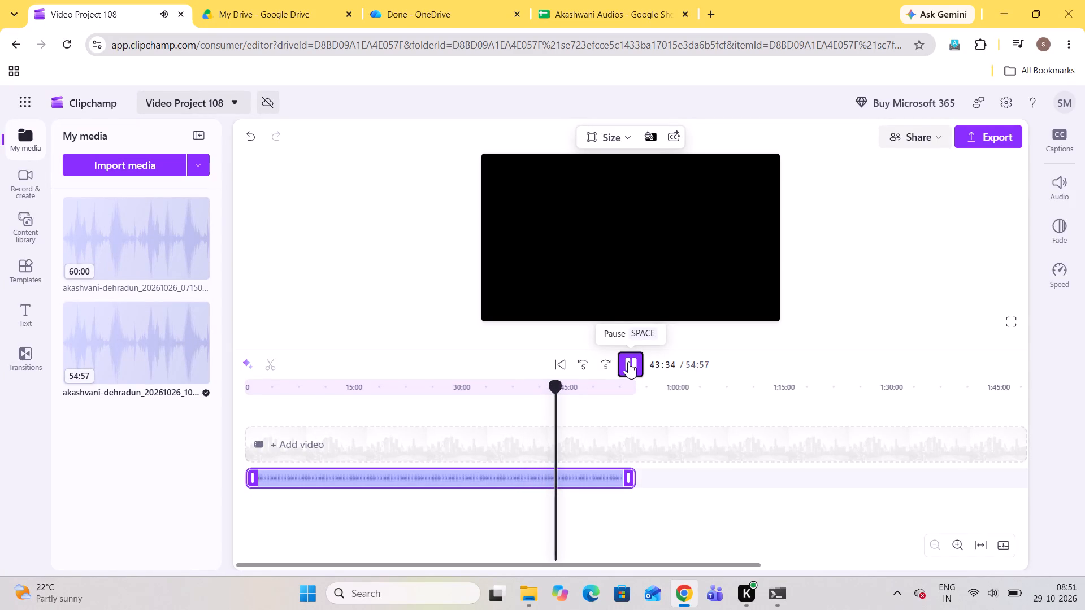
key(Right)
key(Right)
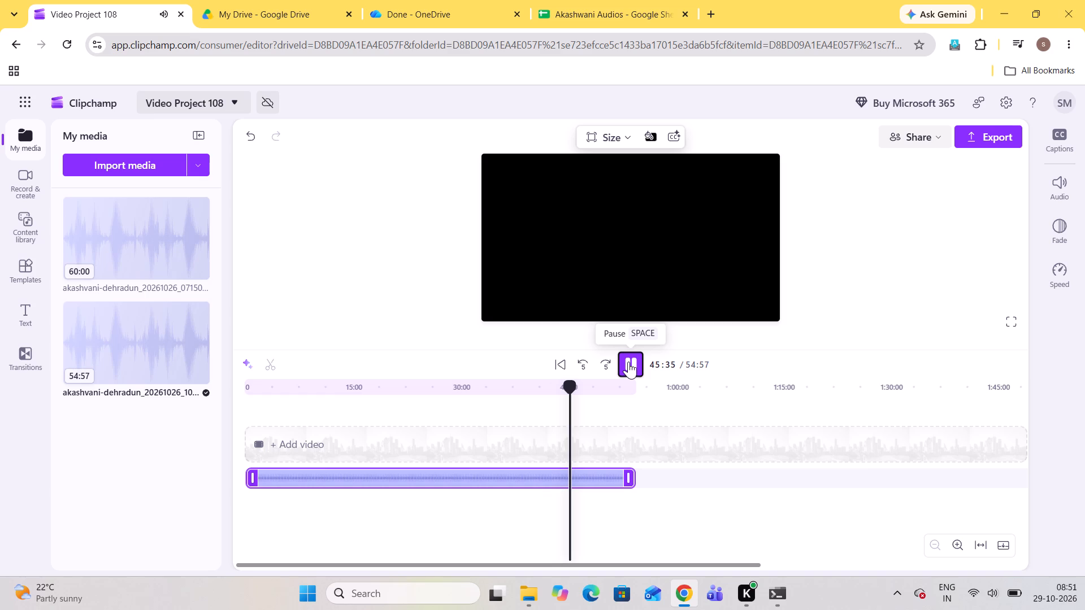
key(Right)
key(Right)
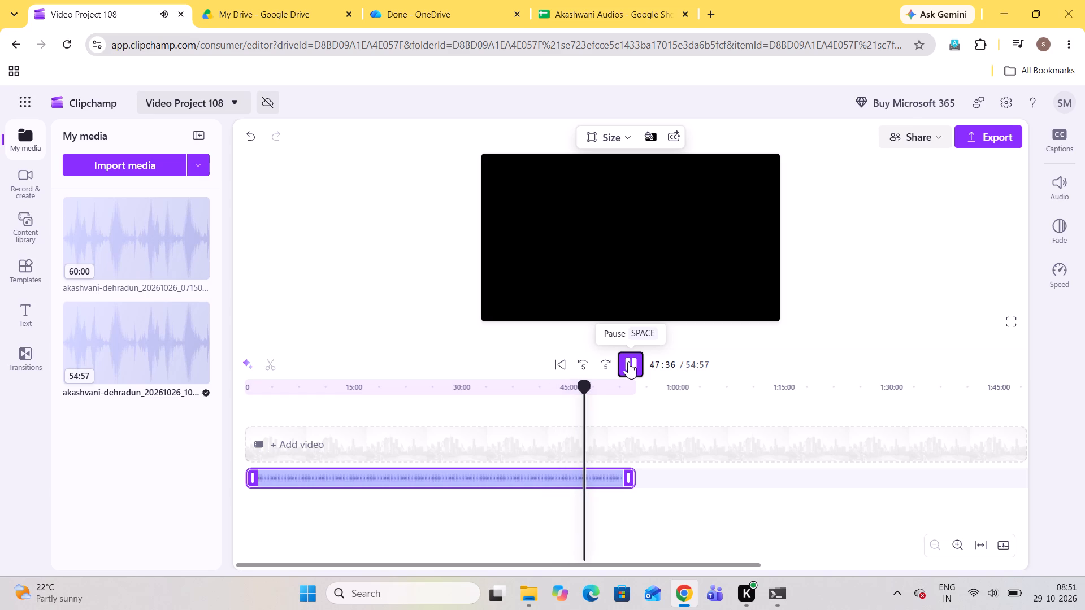
key(Right)
key(Right)
key(Right)
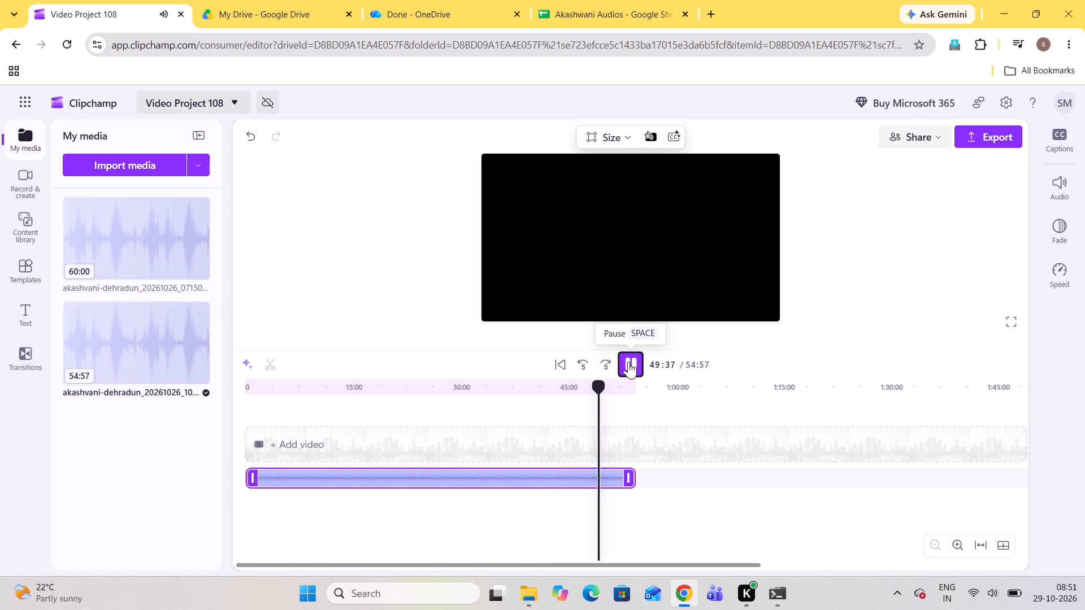
key(Right)
key(Right)
key(Right)
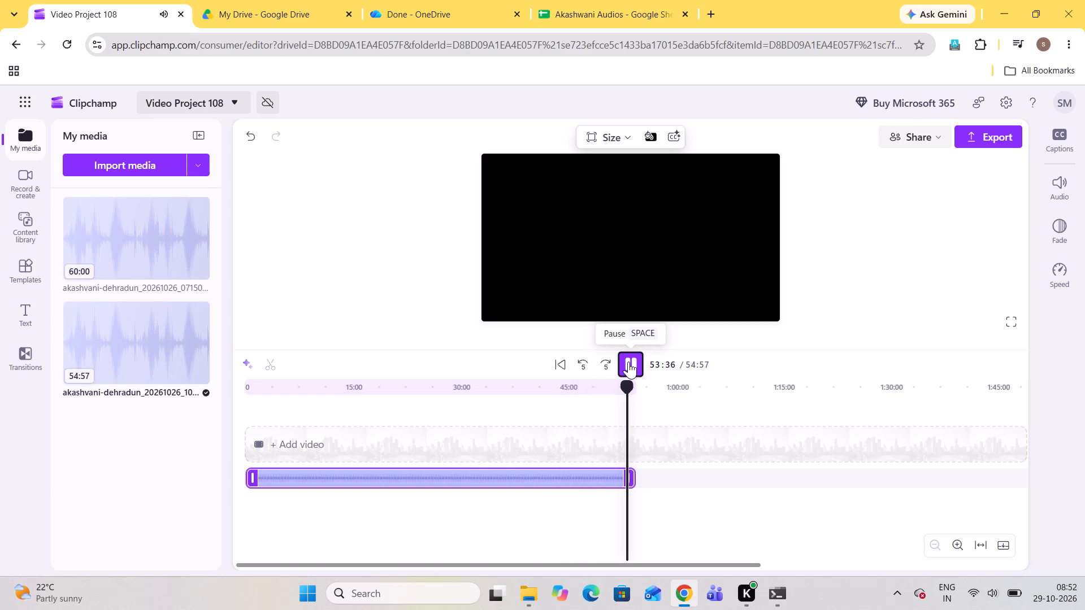
key(Right)
key(Right)
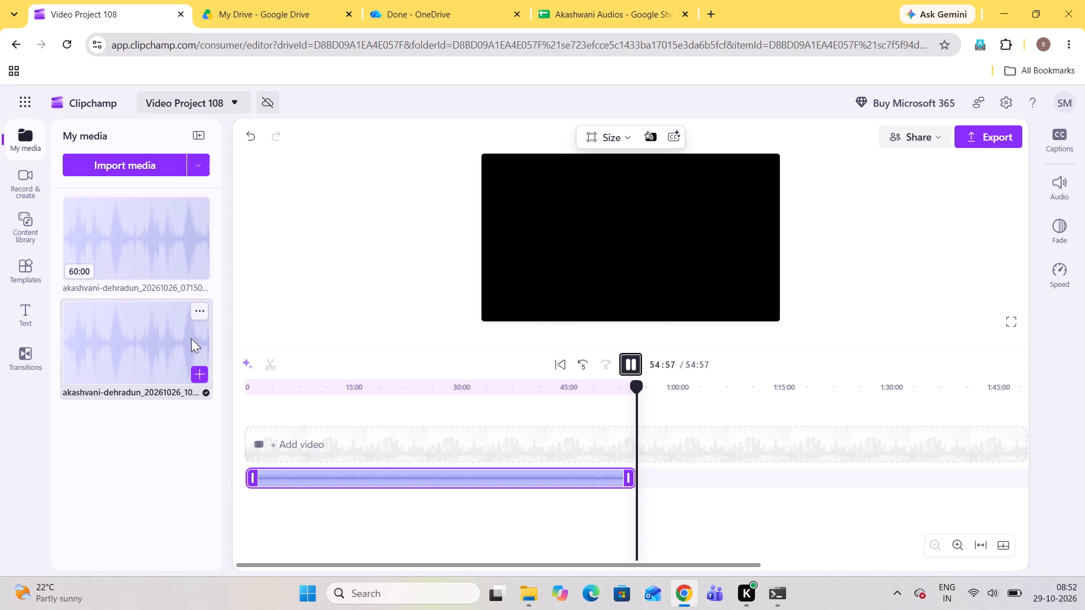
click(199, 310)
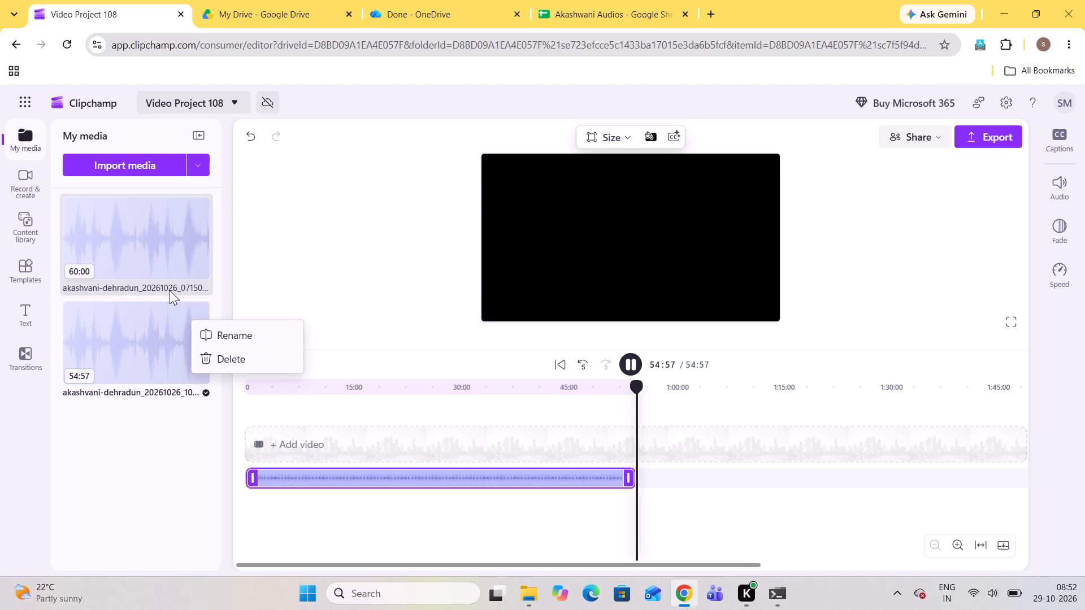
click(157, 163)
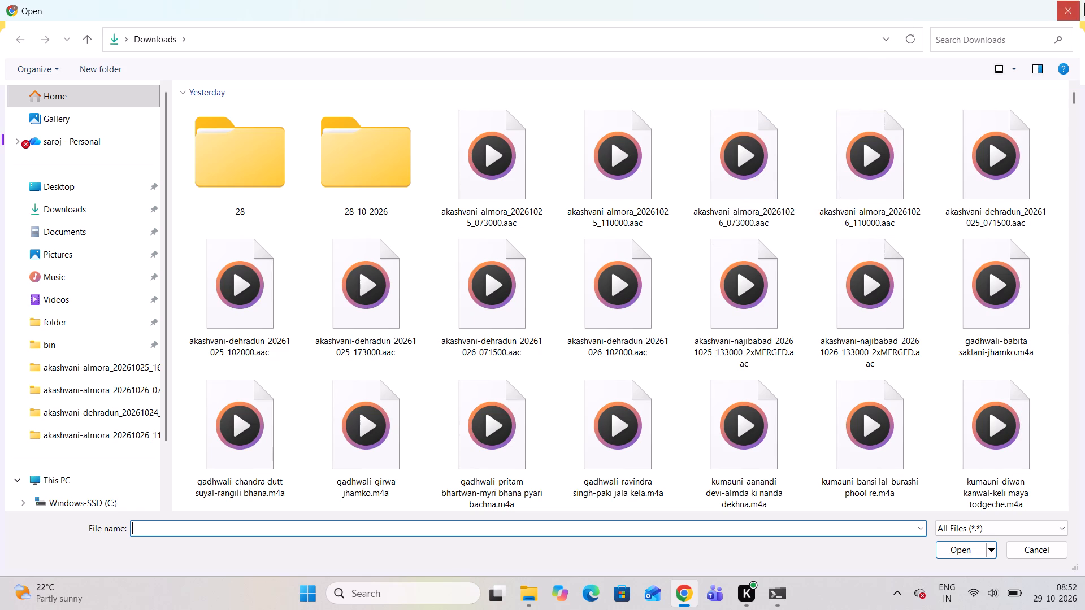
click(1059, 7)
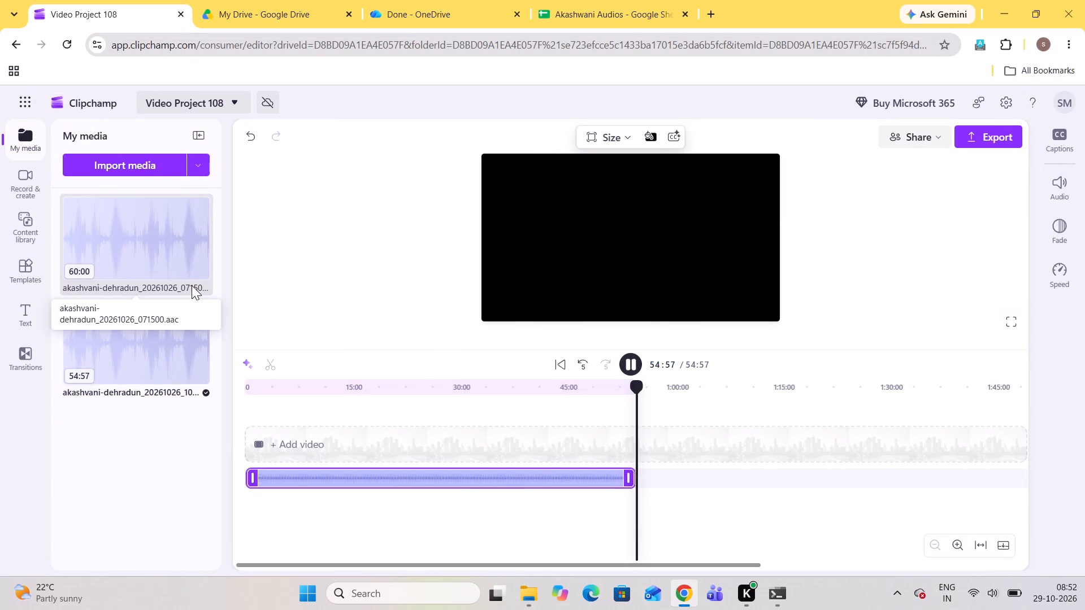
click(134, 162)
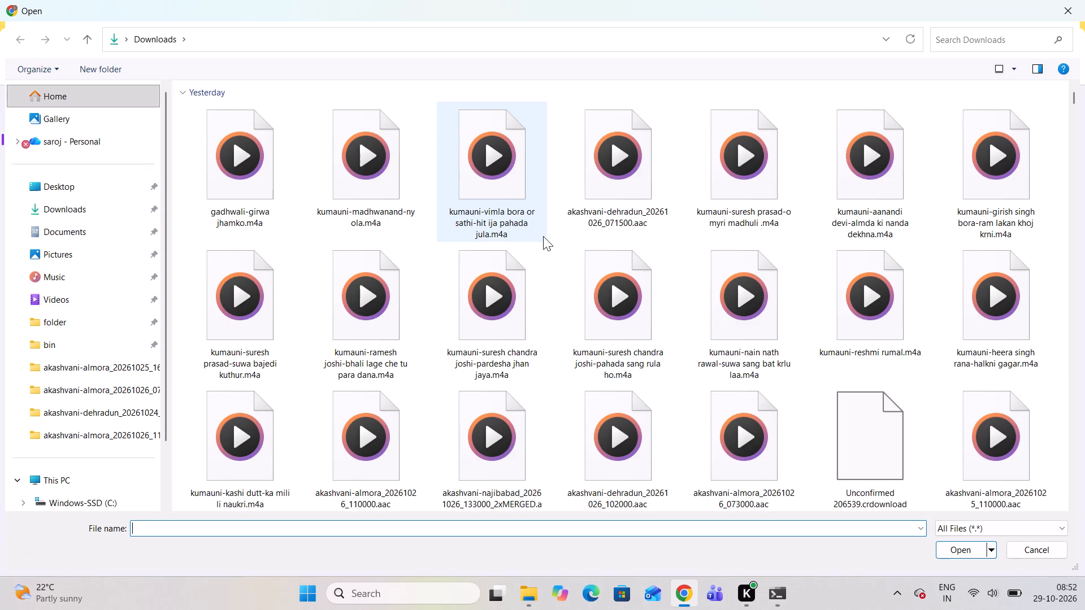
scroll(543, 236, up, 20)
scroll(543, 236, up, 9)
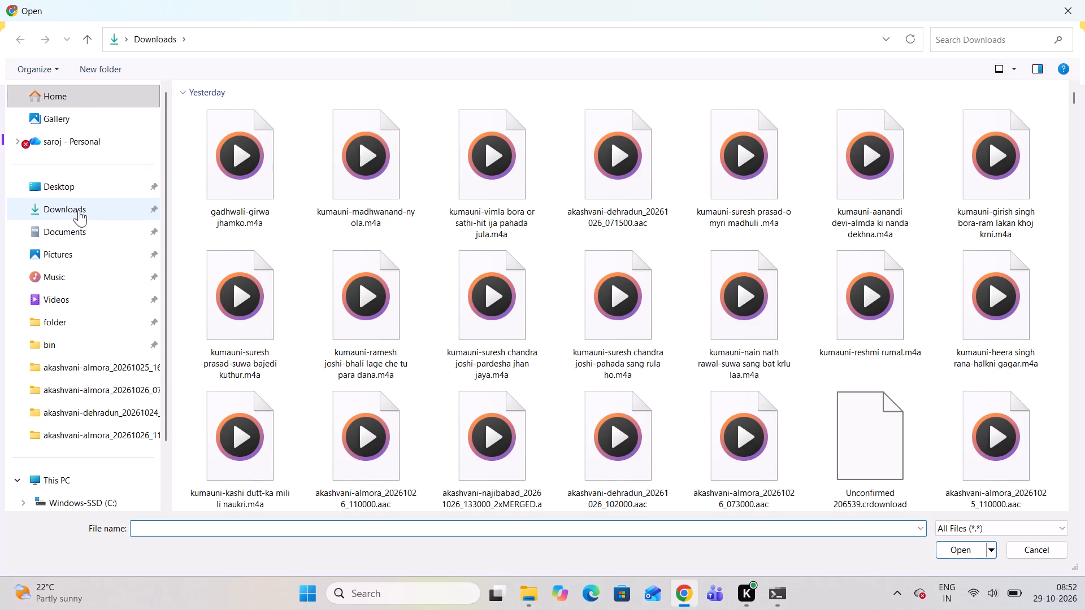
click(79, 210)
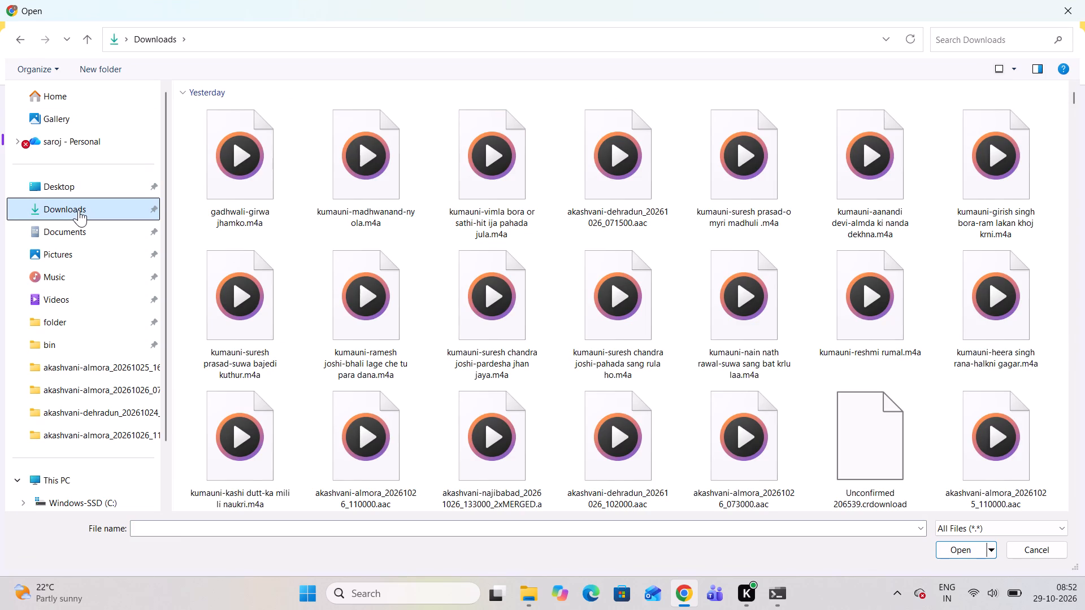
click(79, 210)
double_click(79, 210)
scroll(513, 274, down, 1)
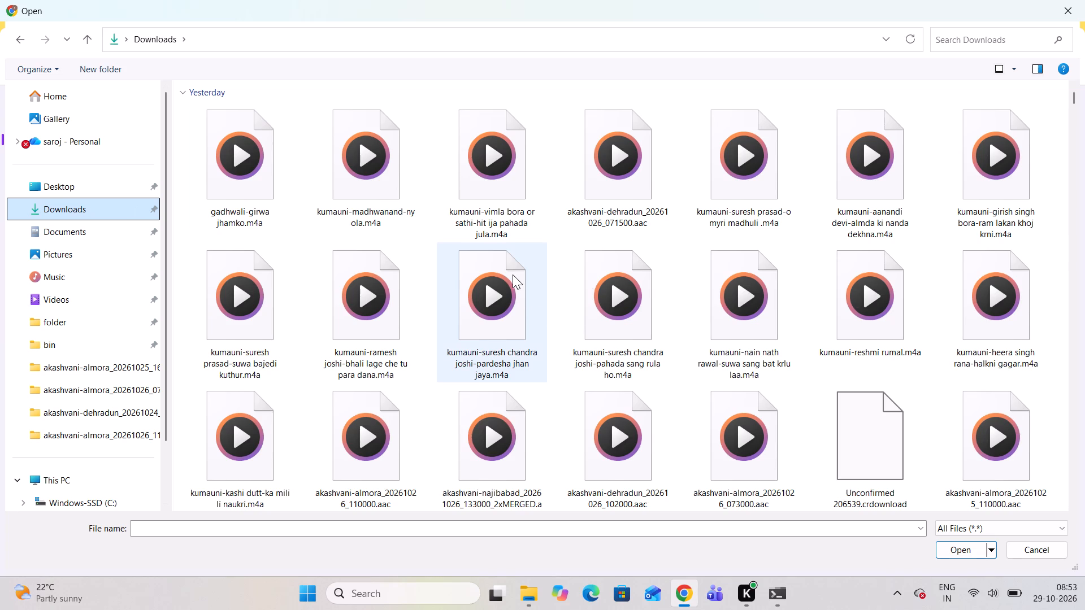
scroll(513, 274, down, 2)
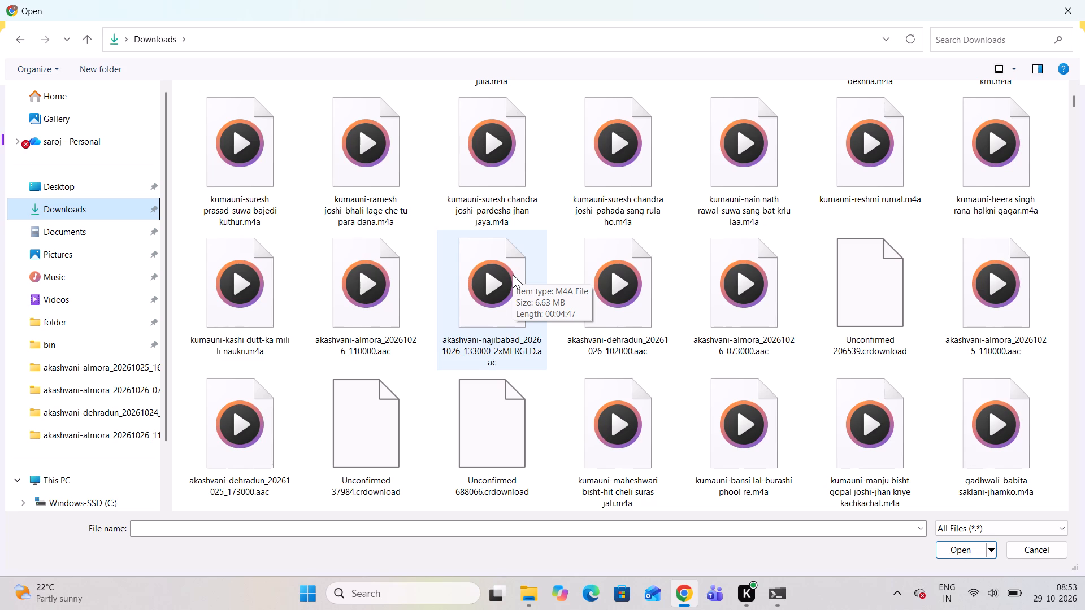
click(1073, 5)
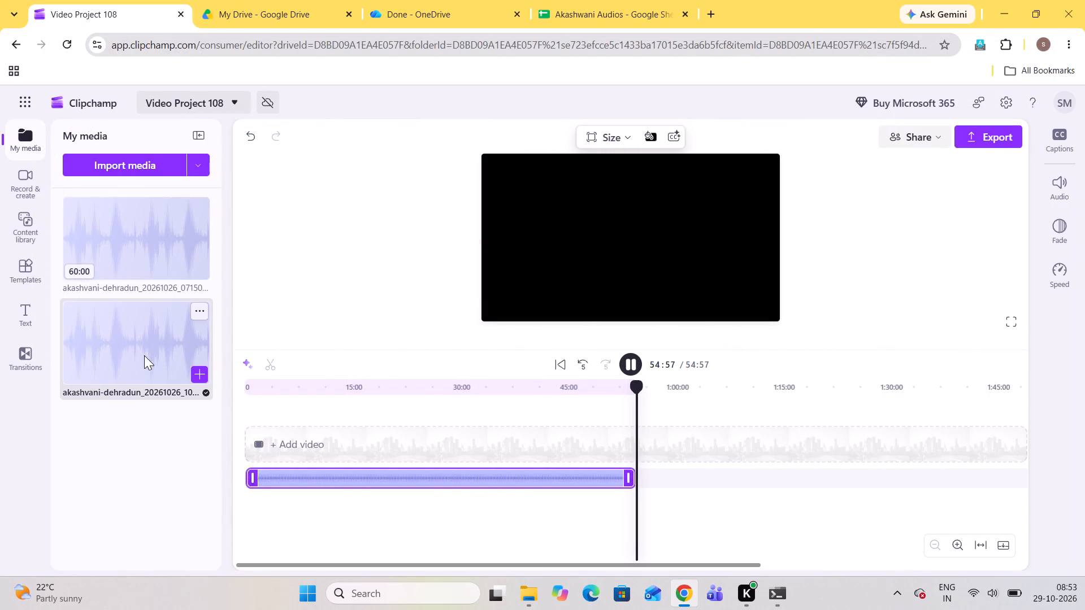
Clear the existing audio from the timeline and place the full 60-minute akashvani-dehradun_20261026_071500.aac recording at its start.
drag(168, 251, 294, 455)
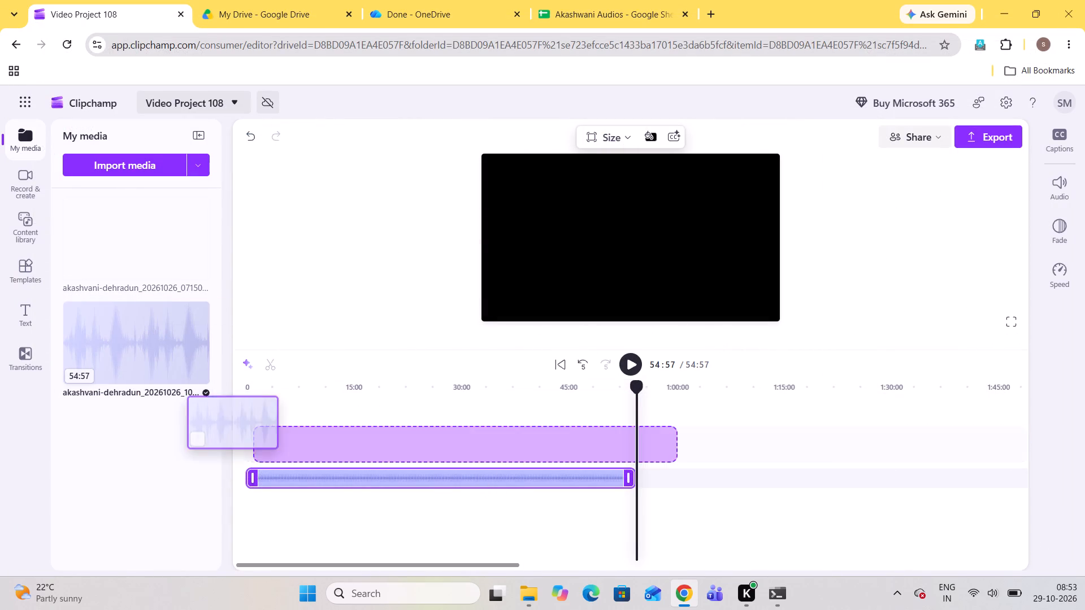
drag(294, 455, 306, 476)
click(384, 473)
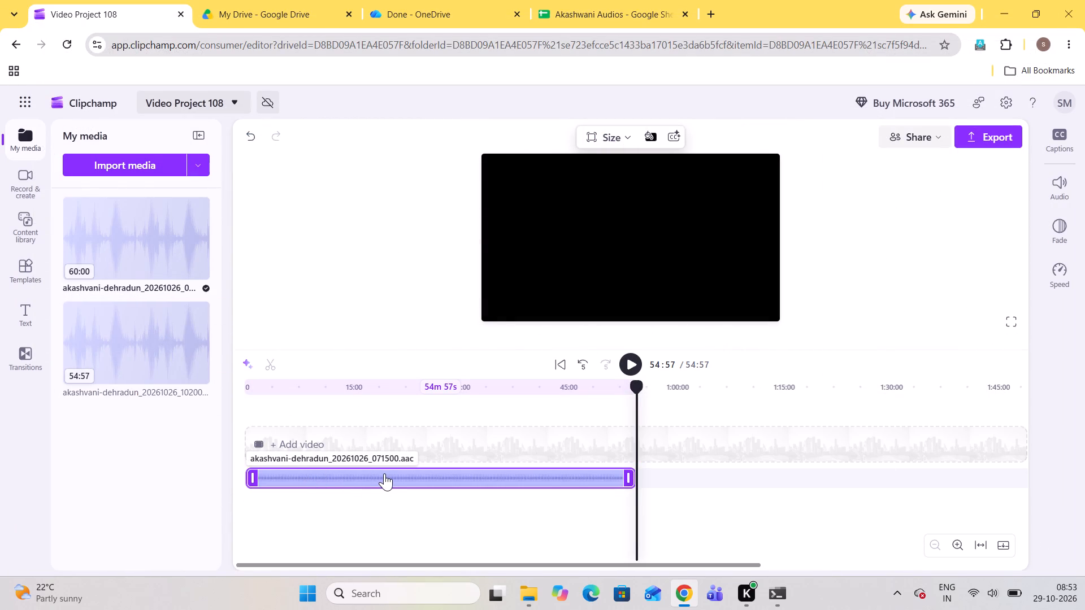
key(Delete)
drag(154, 230, 229, 320)
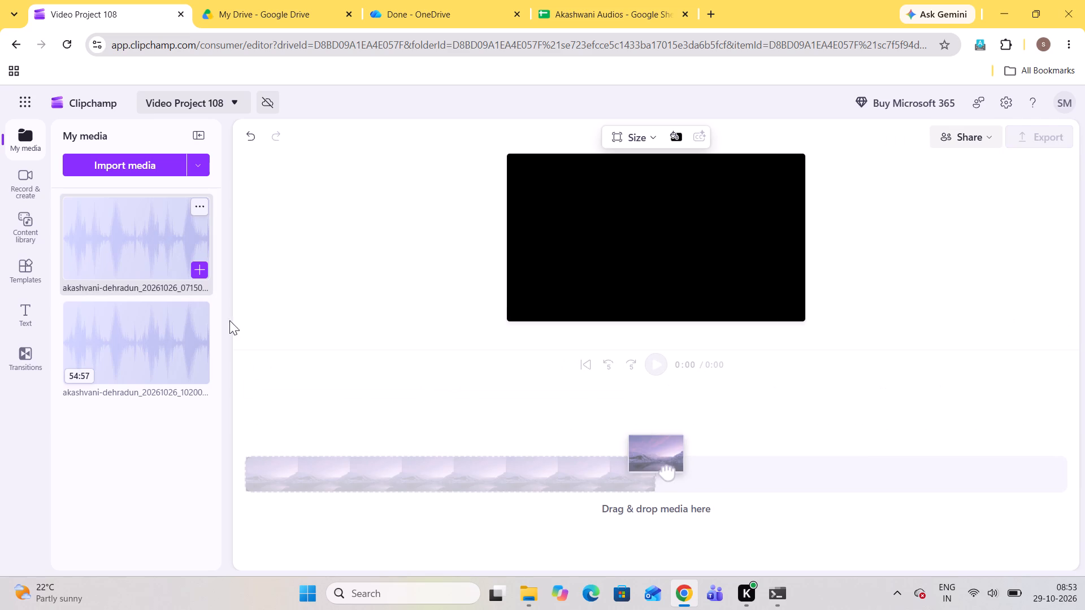
drag(229, 320, 314, 464)
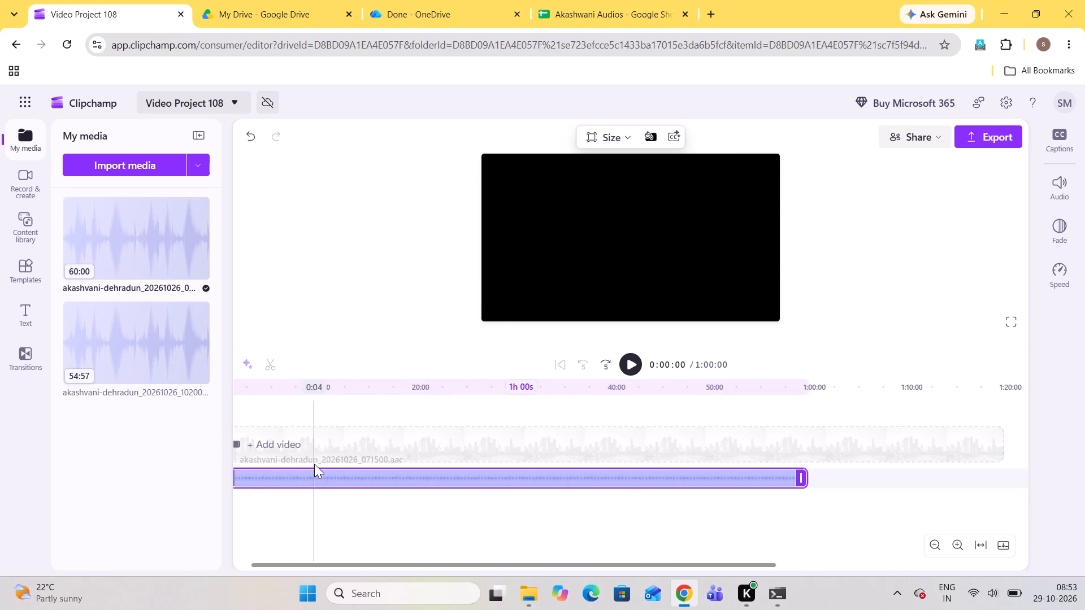
Play the akashvani-dehradun_20261026_071500.aac clip from the start and skim forward in roughly one-minute jumps to about 12:12.
click(627, 364)
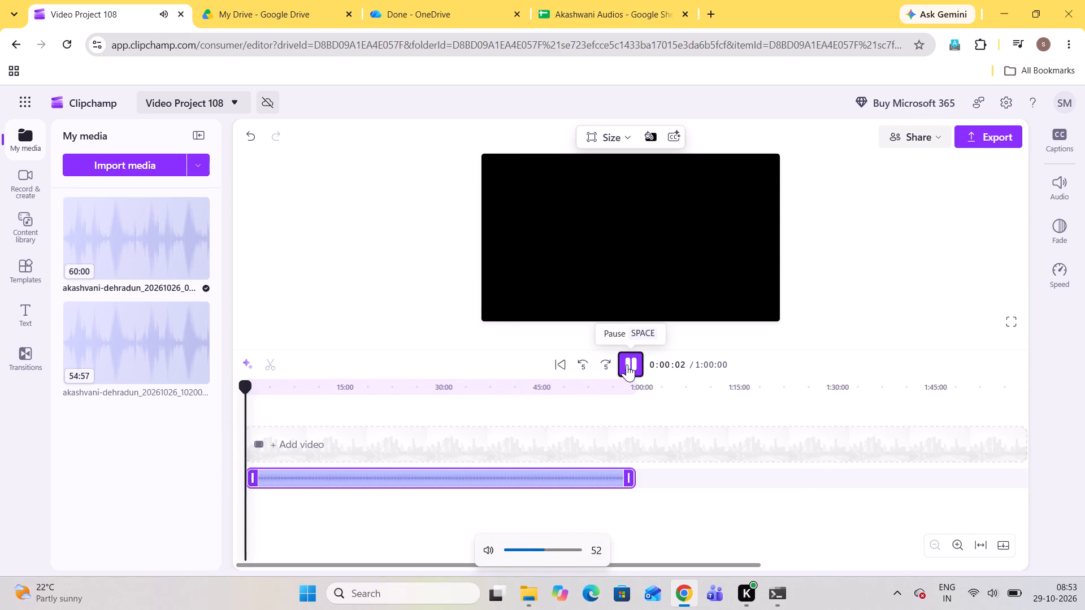
key(Right)
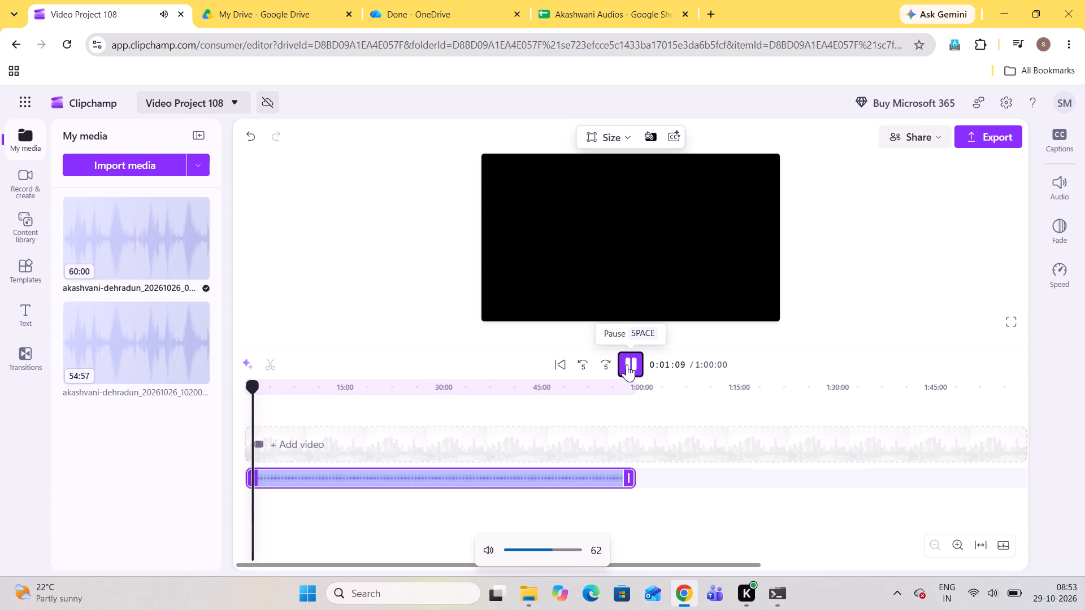
key(Right)
key(Right)
key(Right)
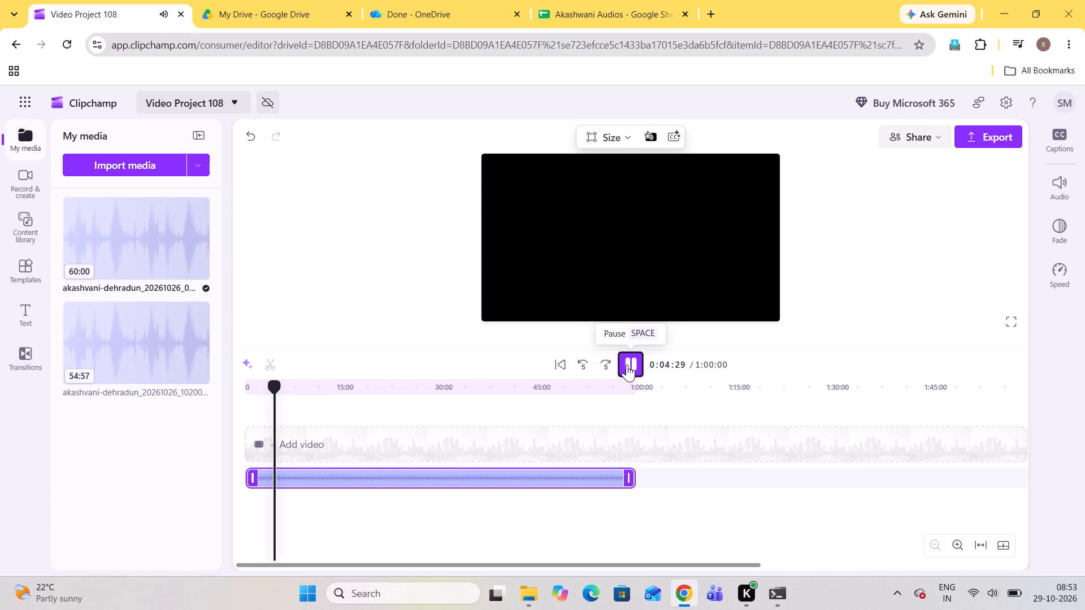
key(Right)
key(Right)
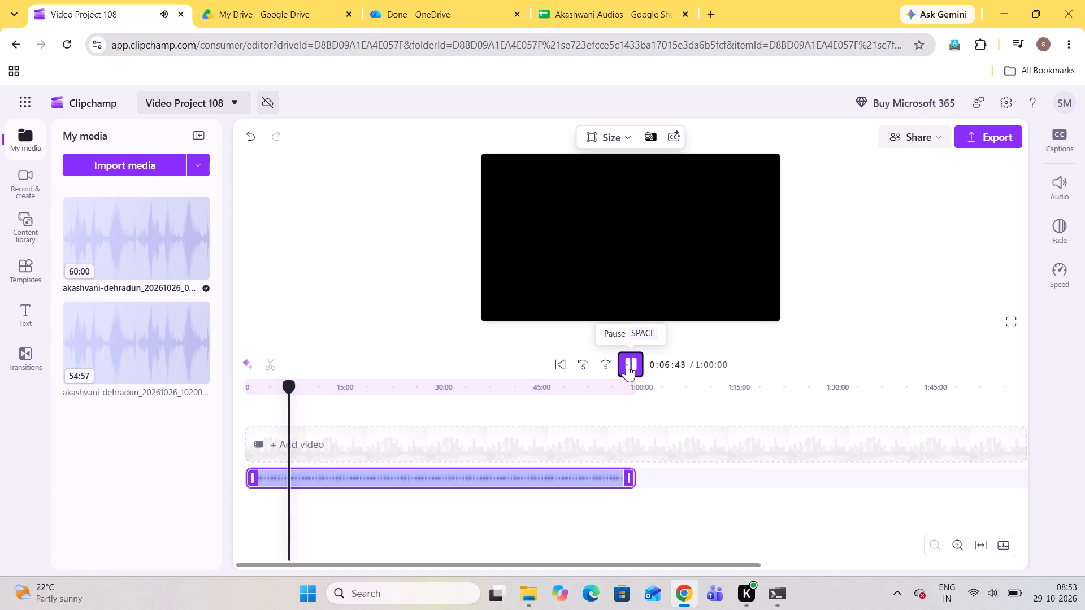
key(Right)
key(Right)
key(Right)
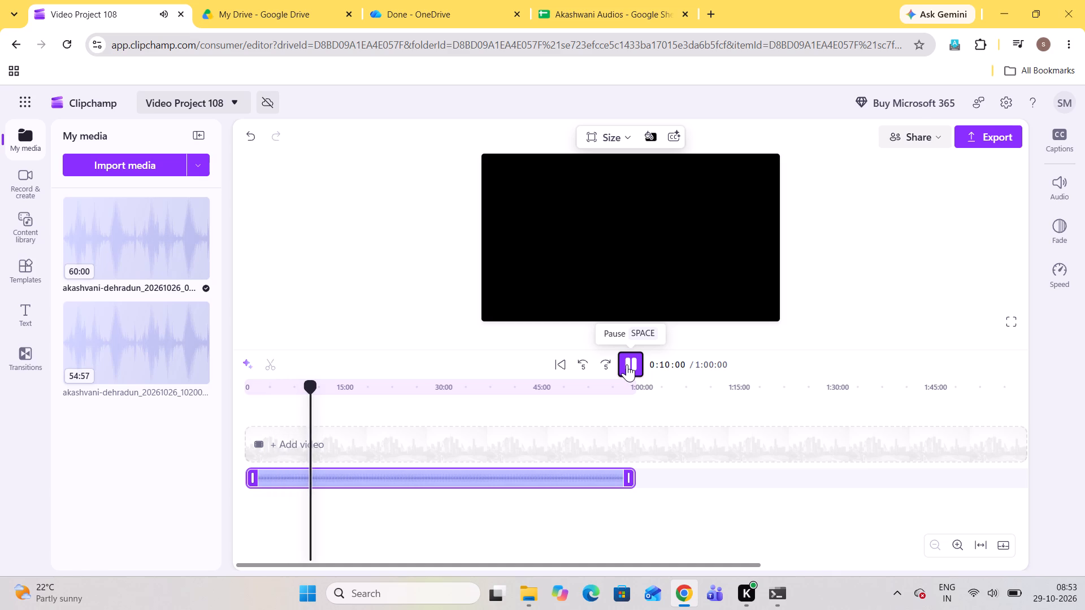
key(Right)
key(Right)
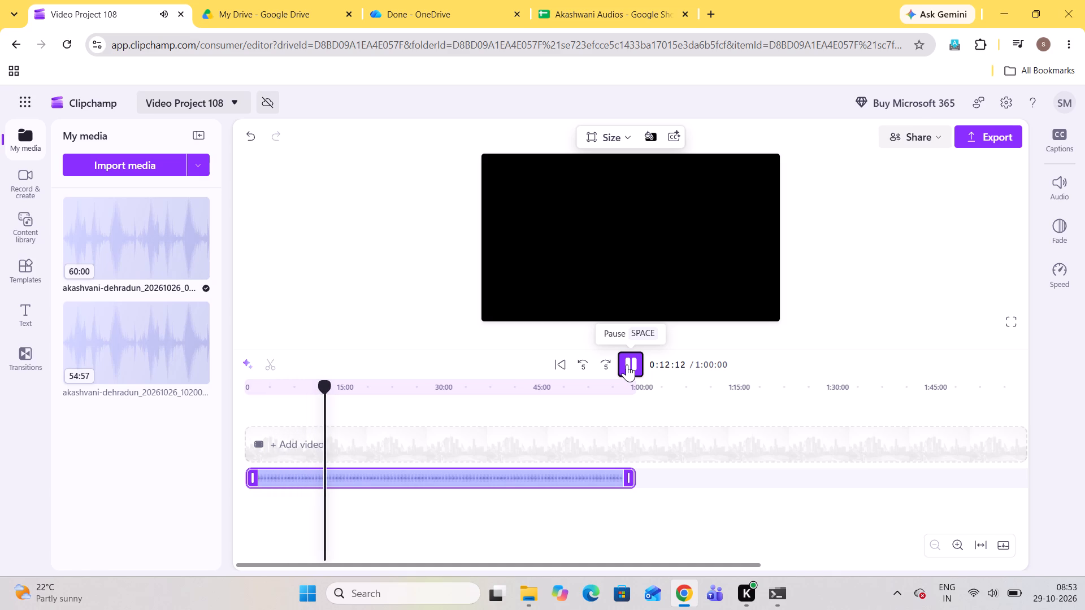
Continue skimming the audio past 23:09 in roughly one-minute jumps, and go back one jump to recheck from about 23:11.
key(Right)
key(Right)
key(Right)
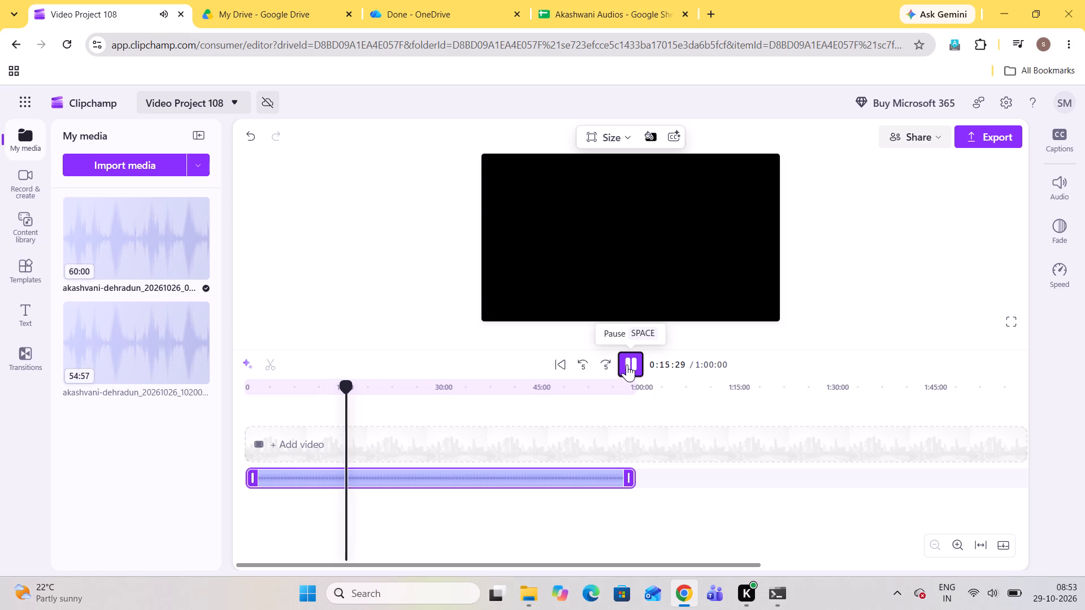
key(Right)
key(Right)
key(Right)
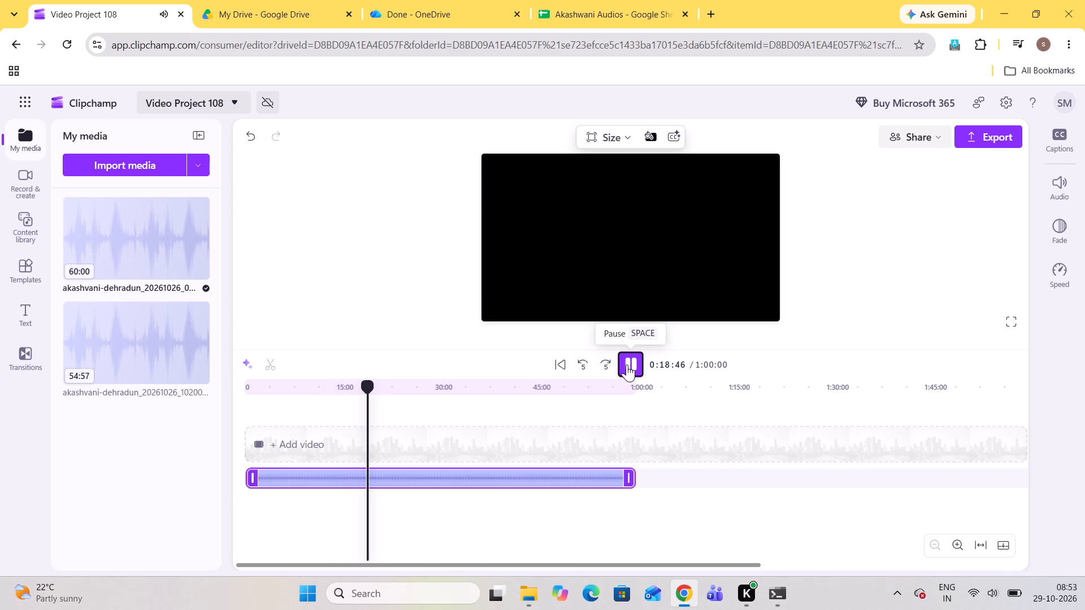
key(Right)
key(Right)
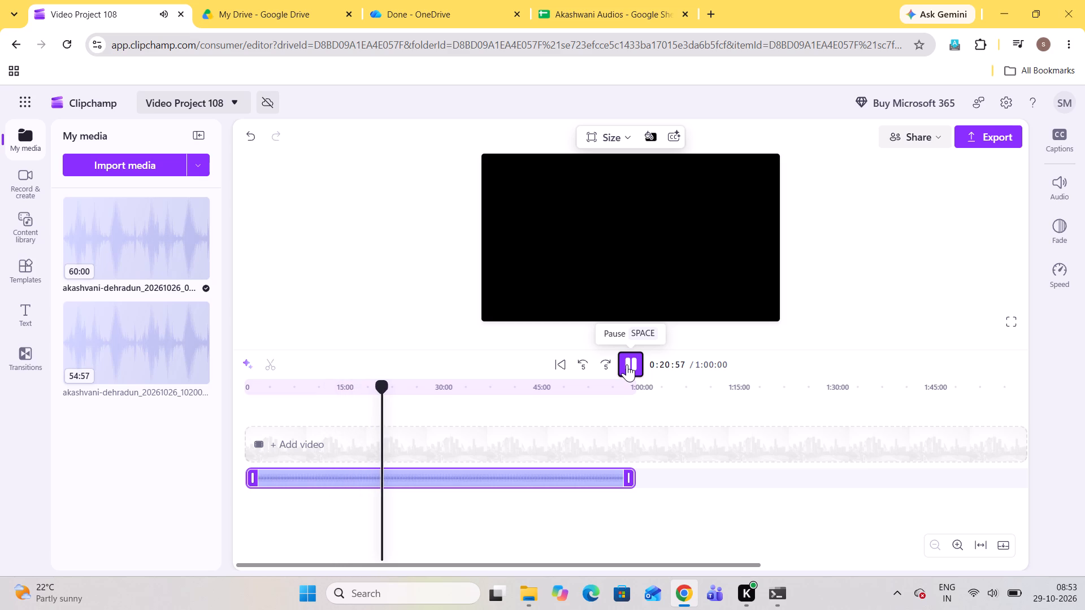
key(Right)
key(Right)
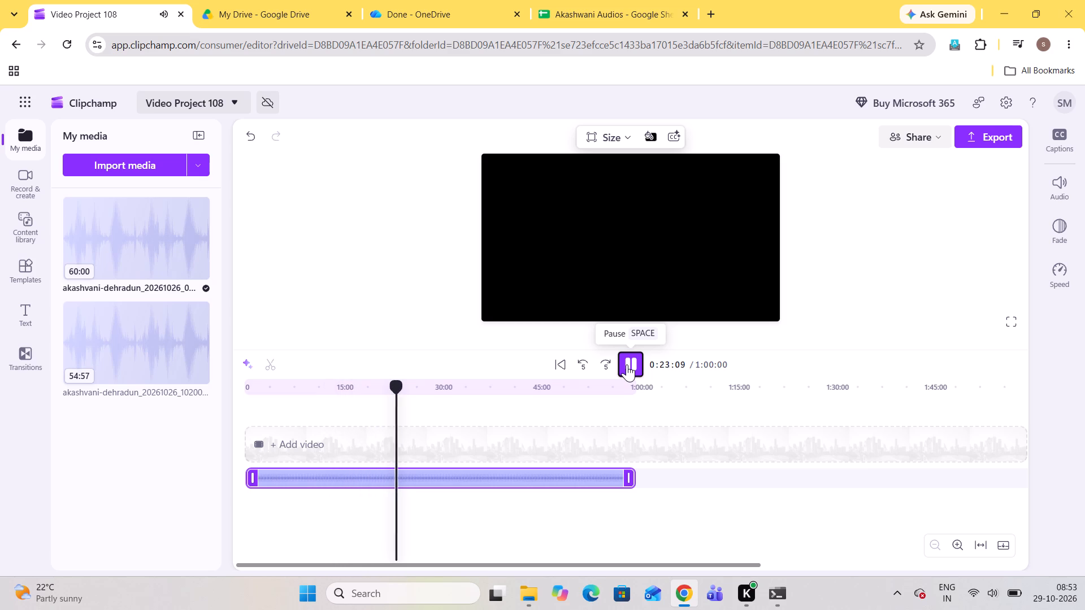
key(Right)
key(Left)
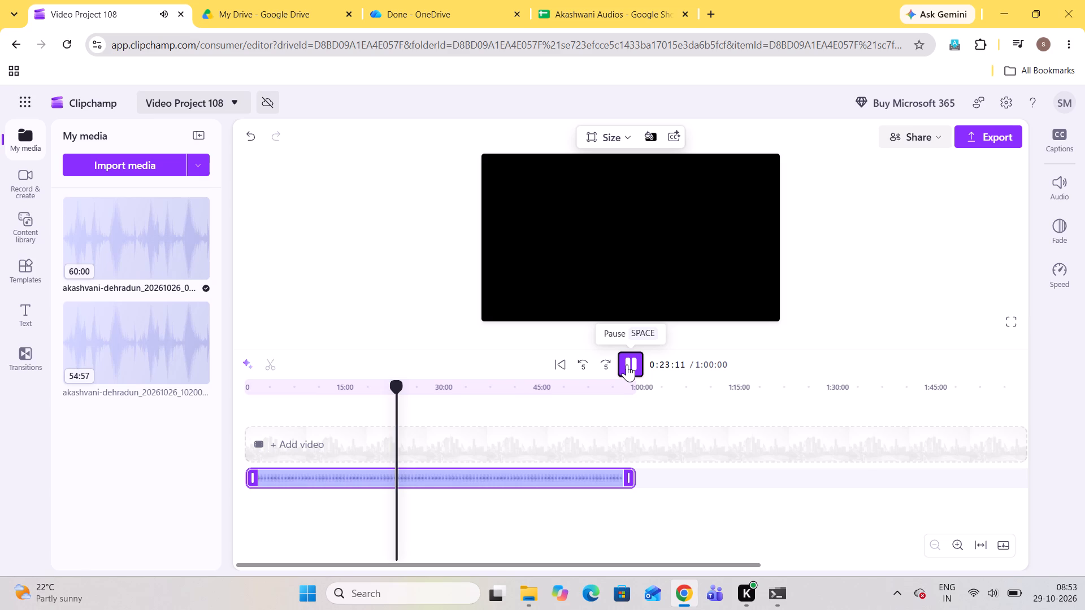
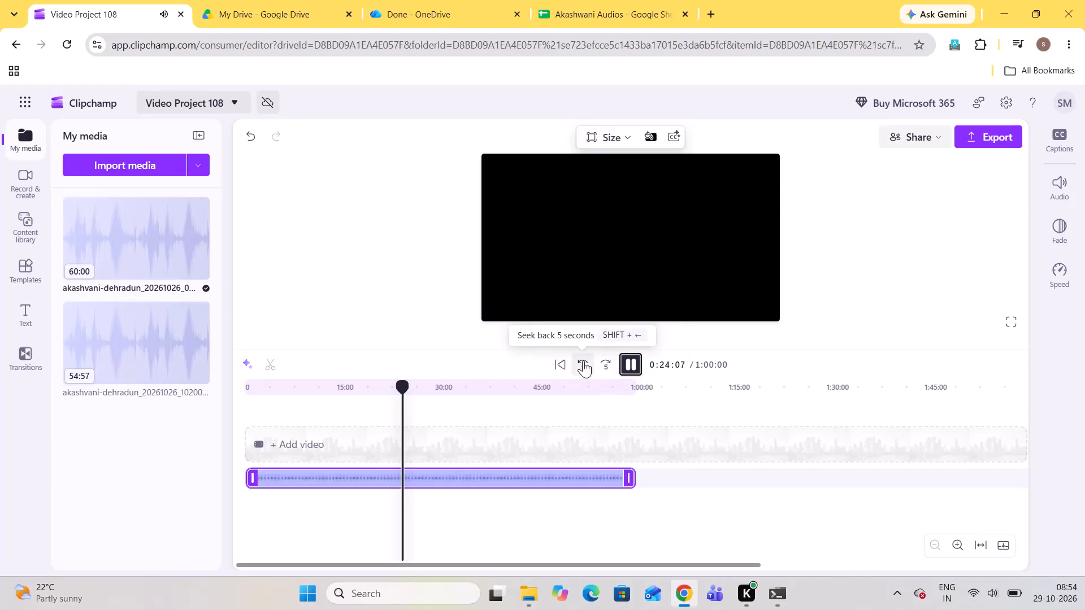
Move back in the playing audio, split the clip at about 23:40, and resume playback.
triple_click(583, 360)
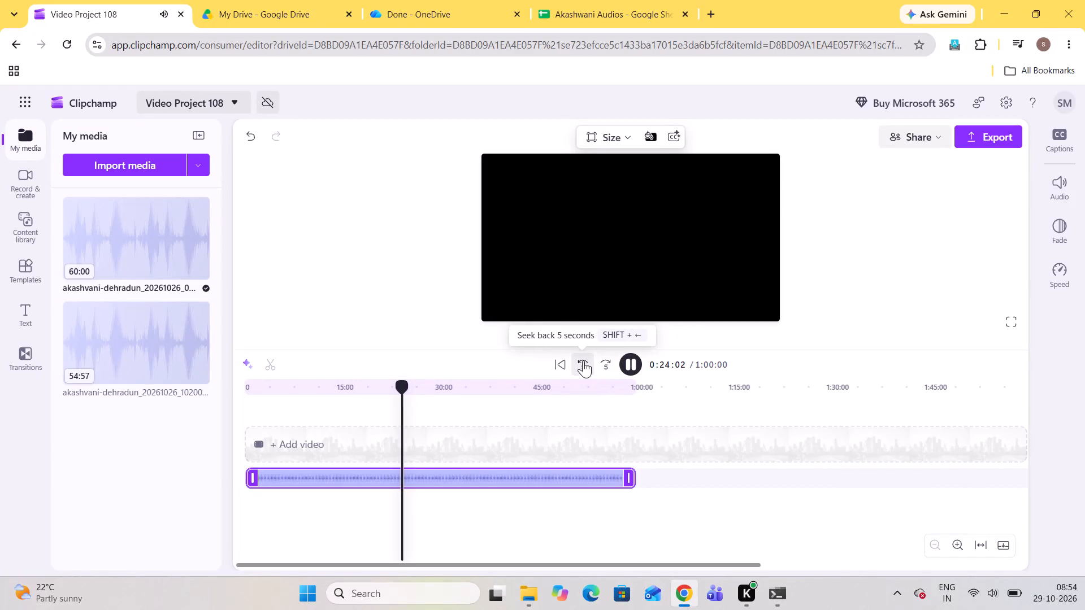
click(583, 360)
triple_click(583, 360)
click(583, 360)
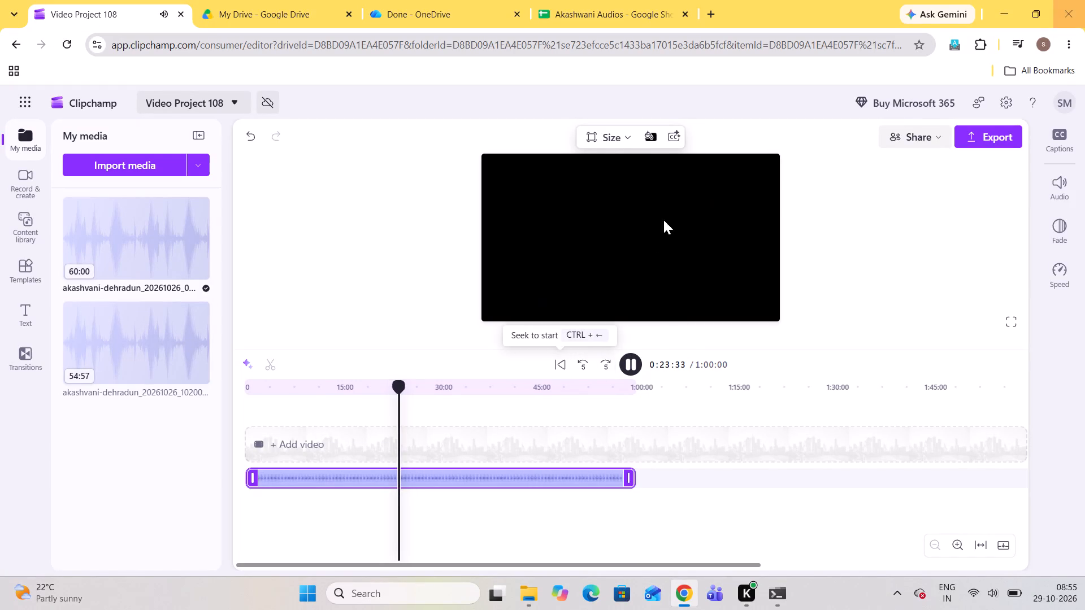
click(626, 364)
click(272, 360)
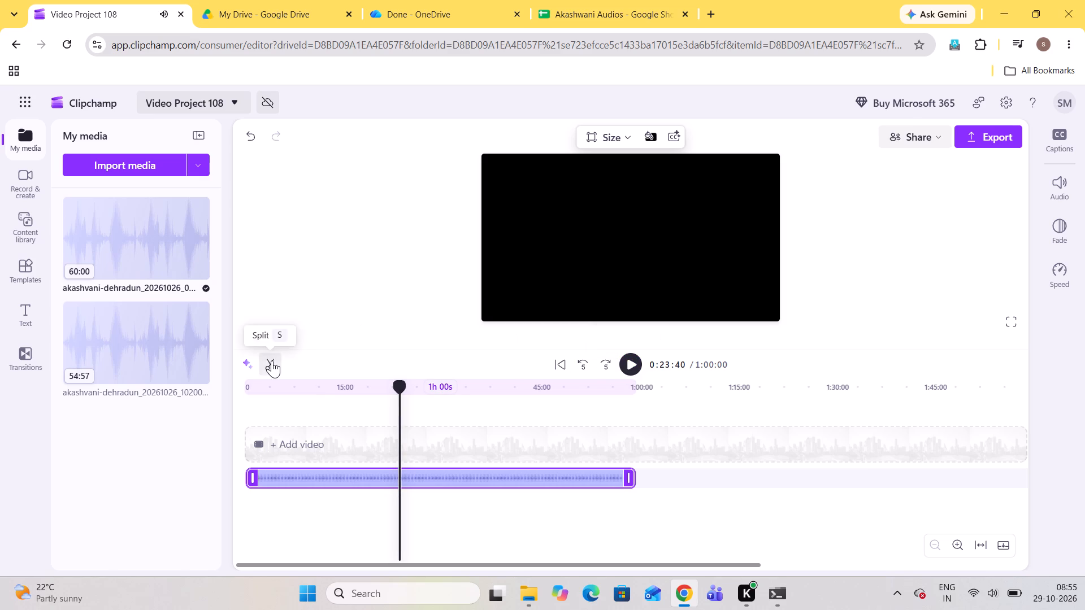
click(627, 362)
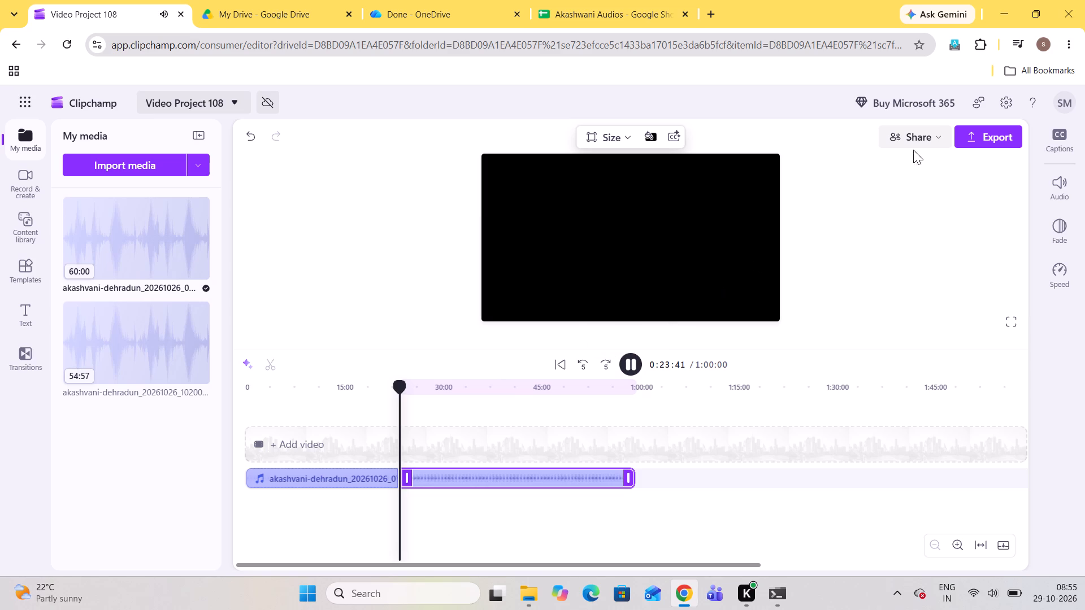
Change the audio-only export's file name to gadhwali-gopal babu gauswami-, without exporting yet.
click(961, 138)
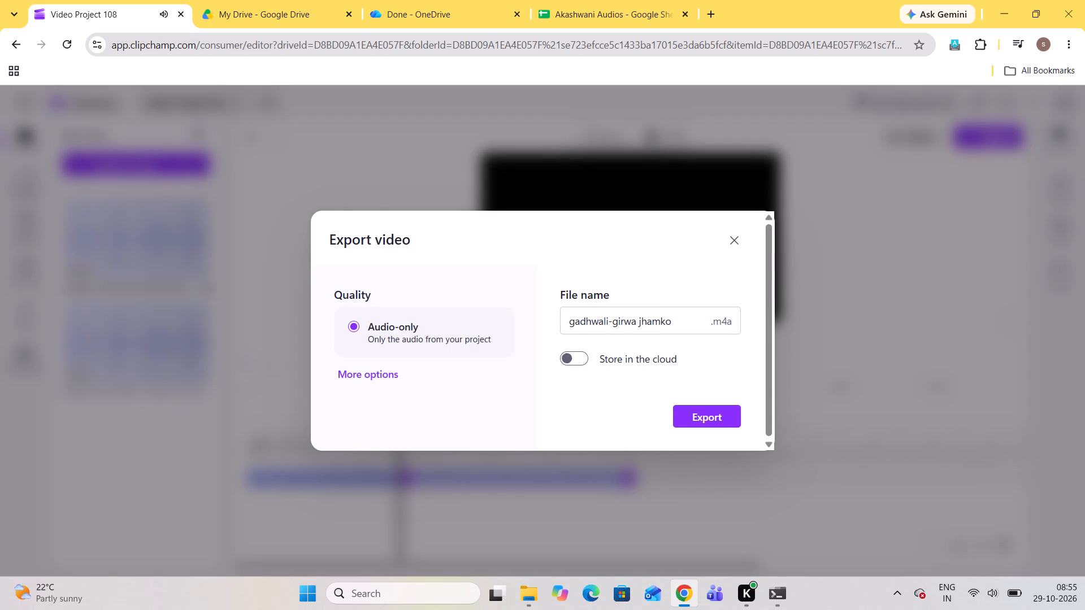
drag(614, 322, 722, 326)
text(gopal babu gaus)
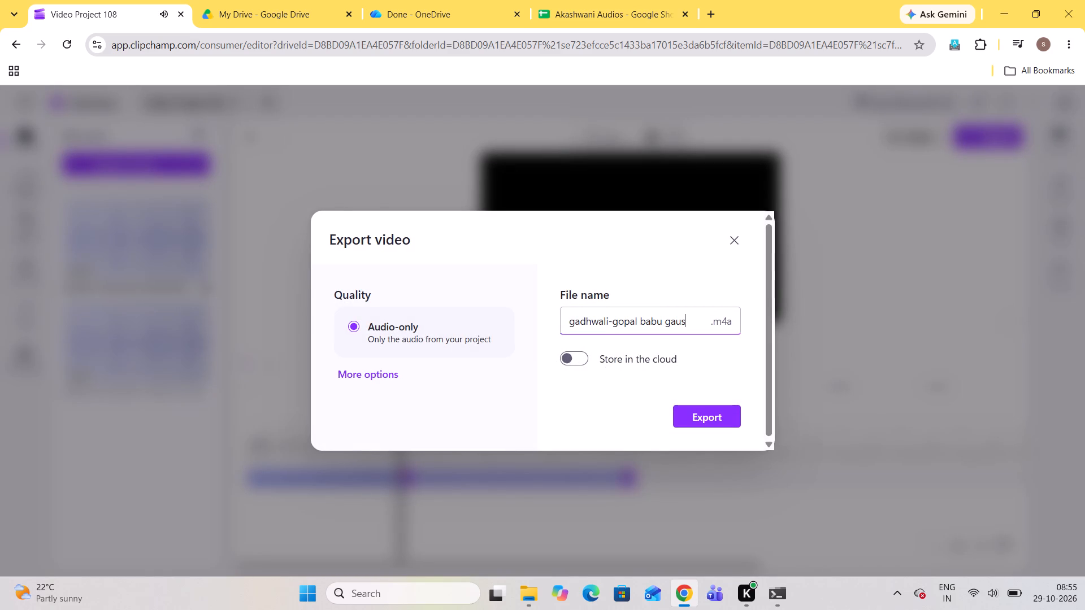
text(wami)
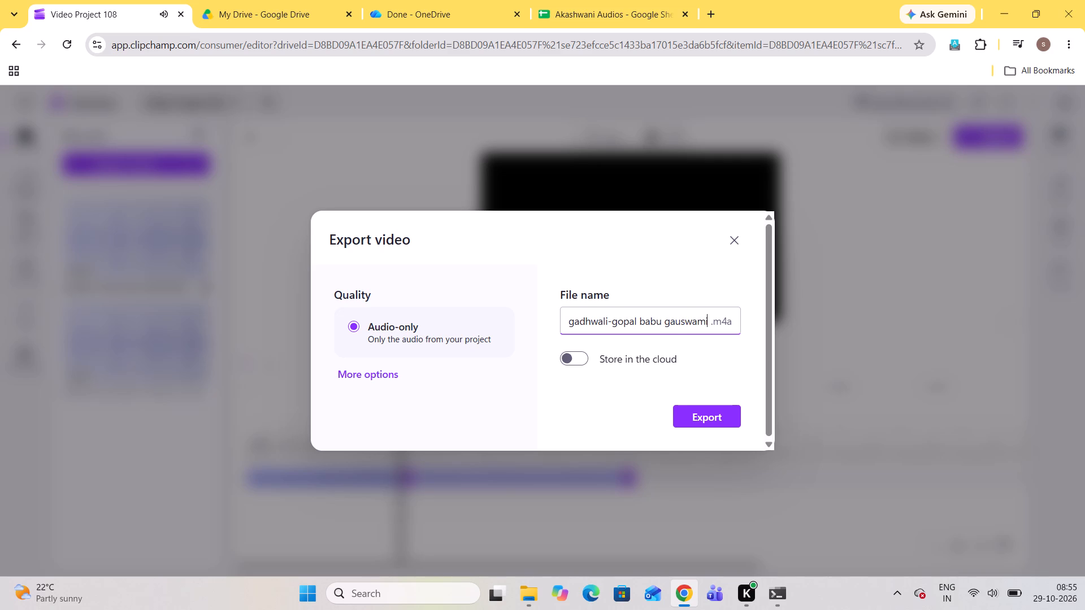
key(minus)
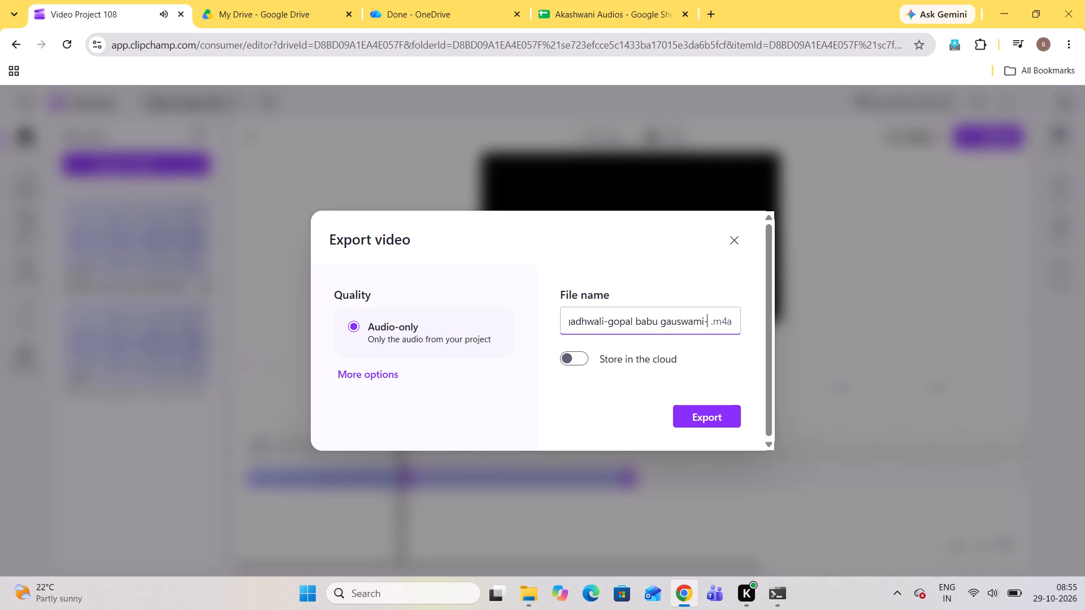
click(621, 166)
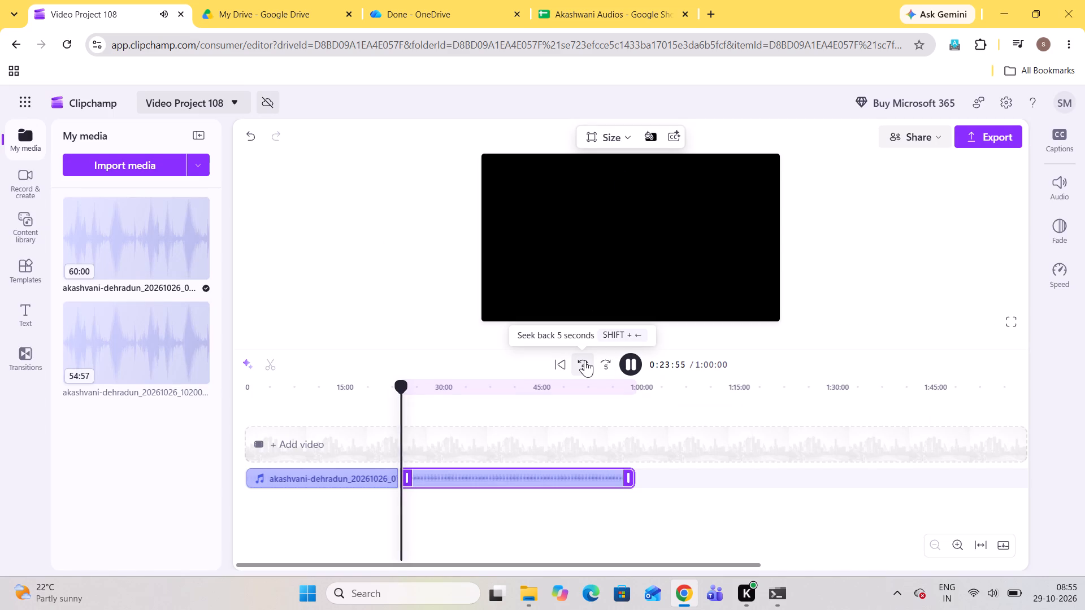
Replay the audio from about 23:37 and change the export file name's language prefix to kumauni, without exporting yet.
double_click(585, 360)
double_click(585, 360)
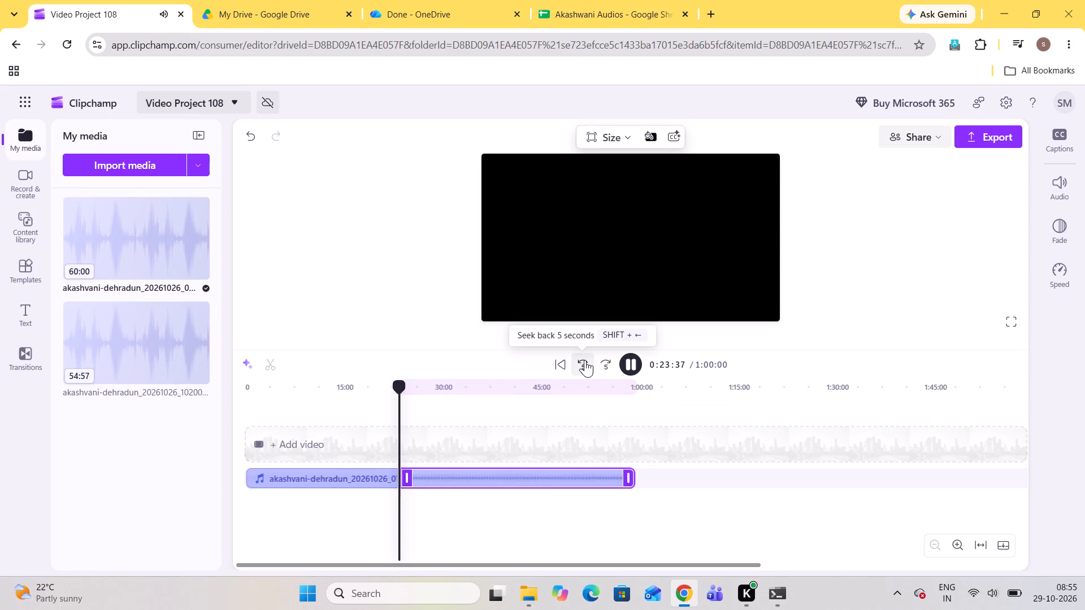
click(987, 138)
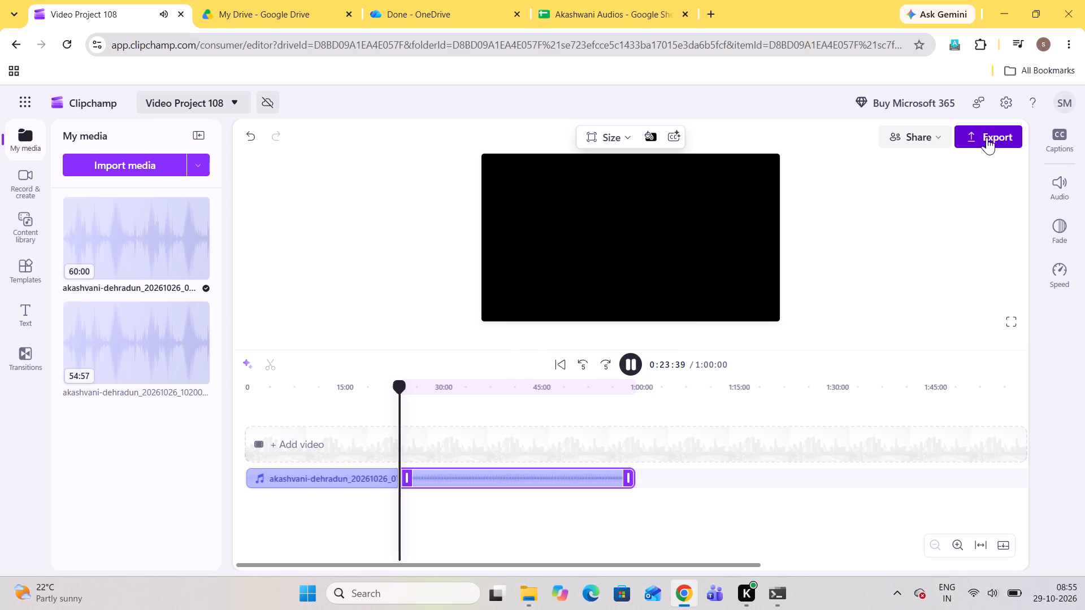
drag(609, 325, 608, 324)
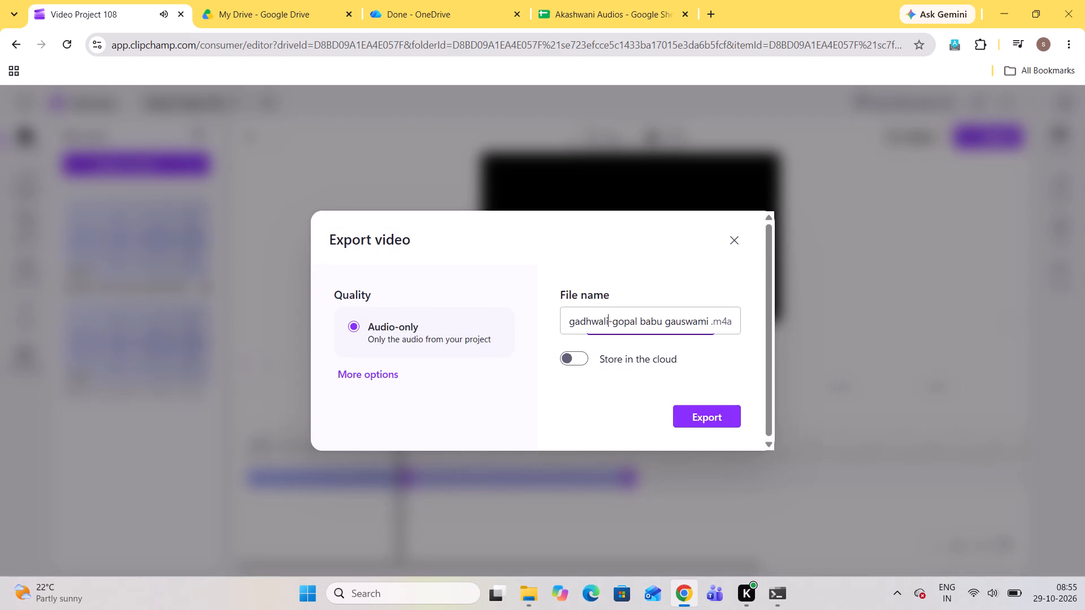
drag(608, 324, 507, 329)
text(kumauni)
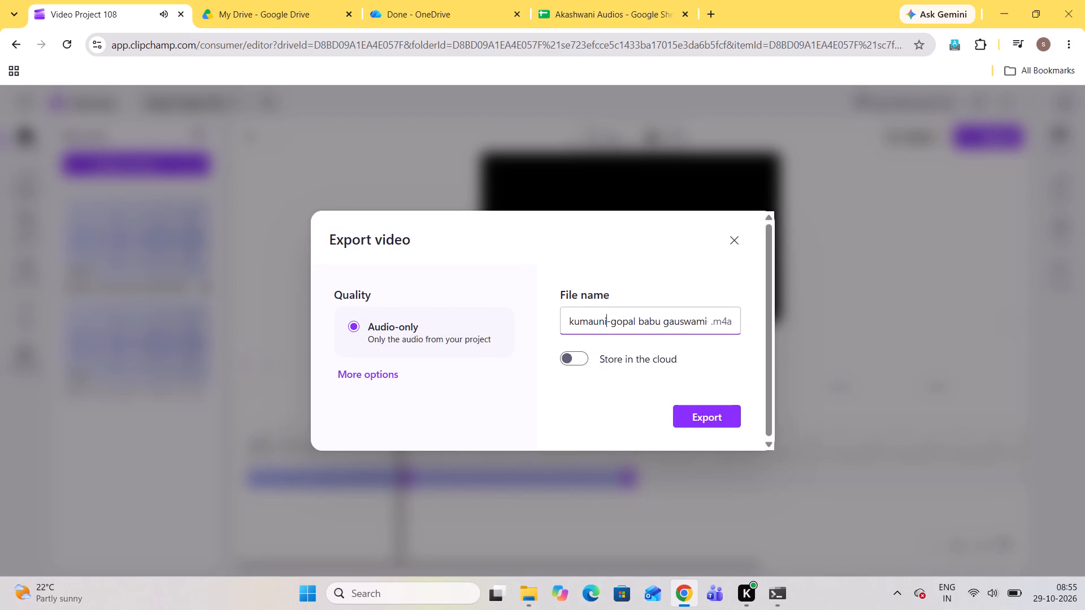
click(709, 317)
key(Right)
key(Right)
key(Right)
key(Right)
key(Right)
key(Right)
key(Right)
key(Right)
key(Right)
key(Right)
key(Right)
key(Right)
key(Right)
key(Right)
click(702, 316)
key(Right)
key(Right)
key(Right)
key(Right)
key(Right)
key(Right)
key(Right)
key(Right)
key(Right)
key(Right)
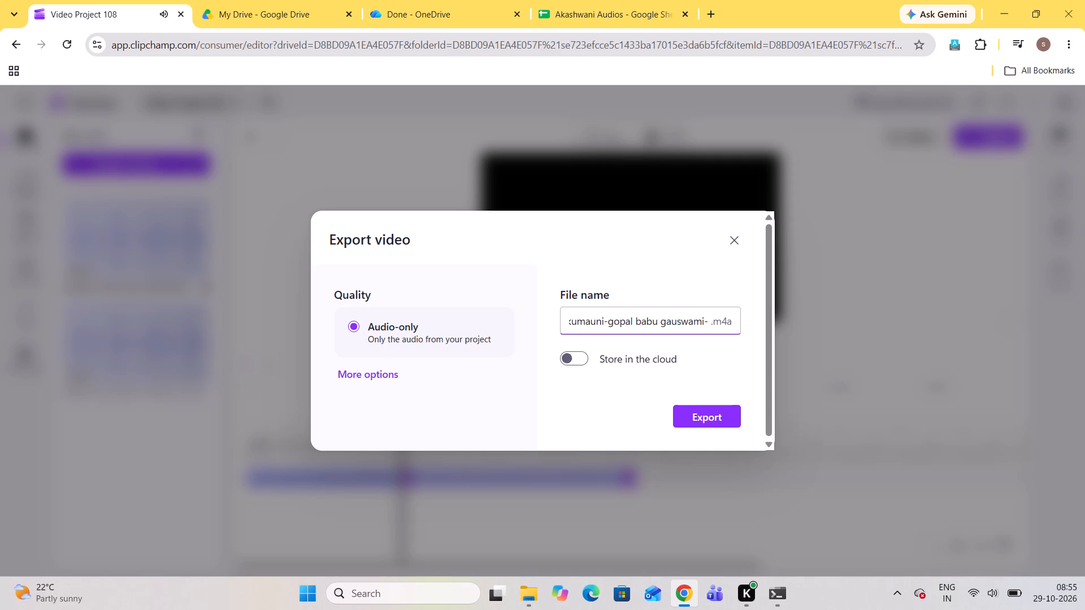
click(627, 146)
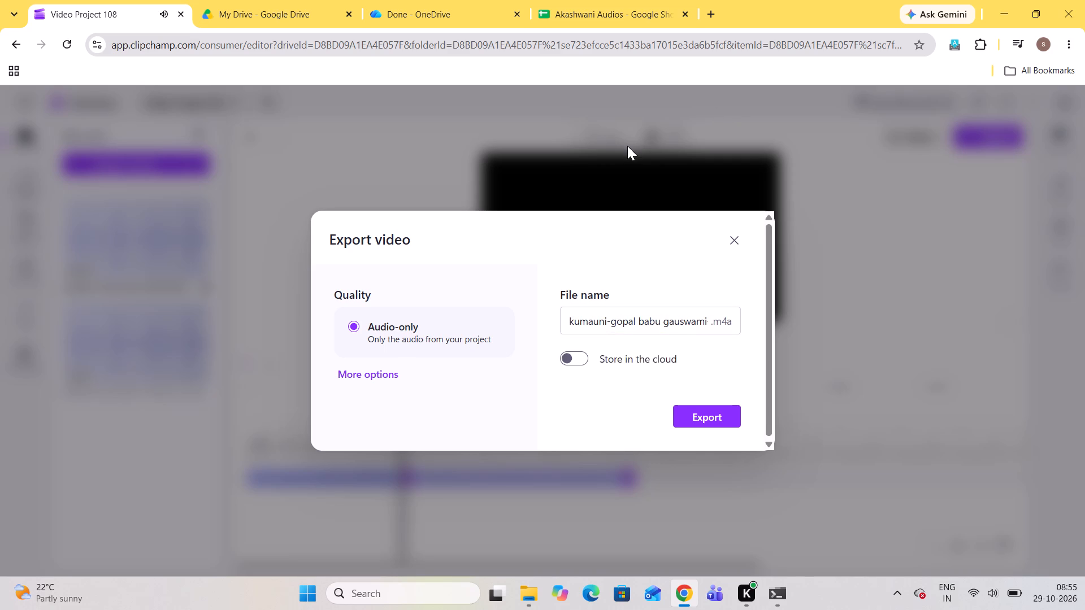
Listen ahead to about 24:32 and append the song title kele baije muruli to the export file name, without exporting yet.
click(601, 363)
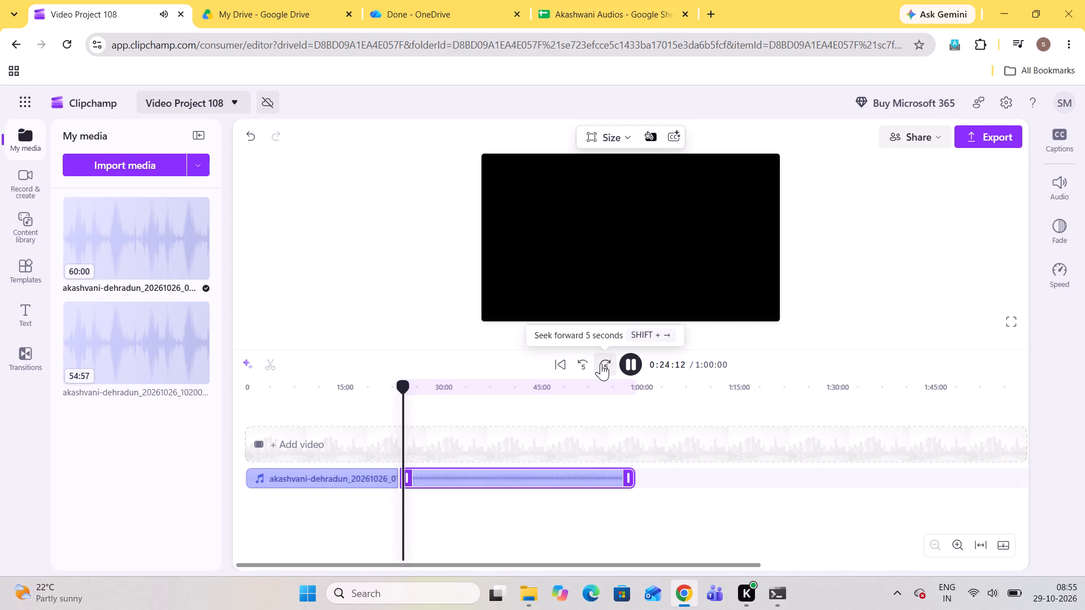
click(601, 363)
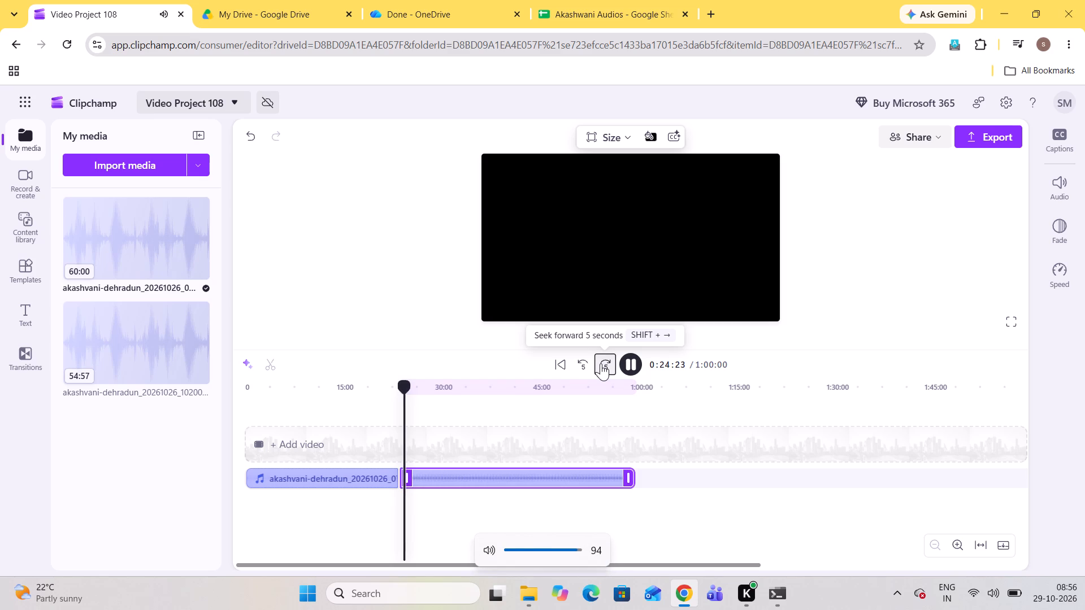
click(601, 363)
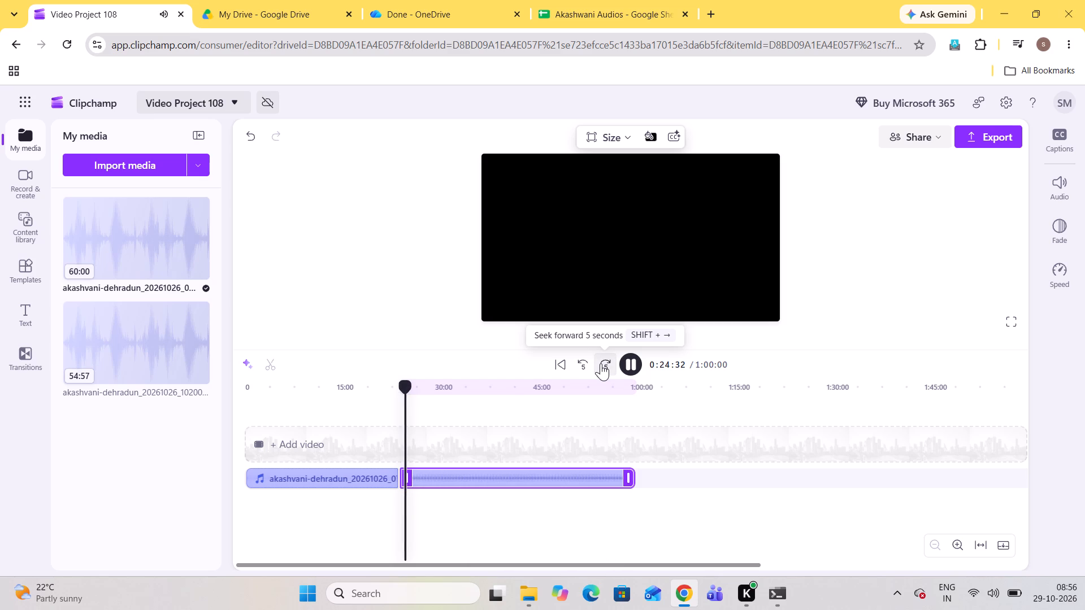
click(993, 140)
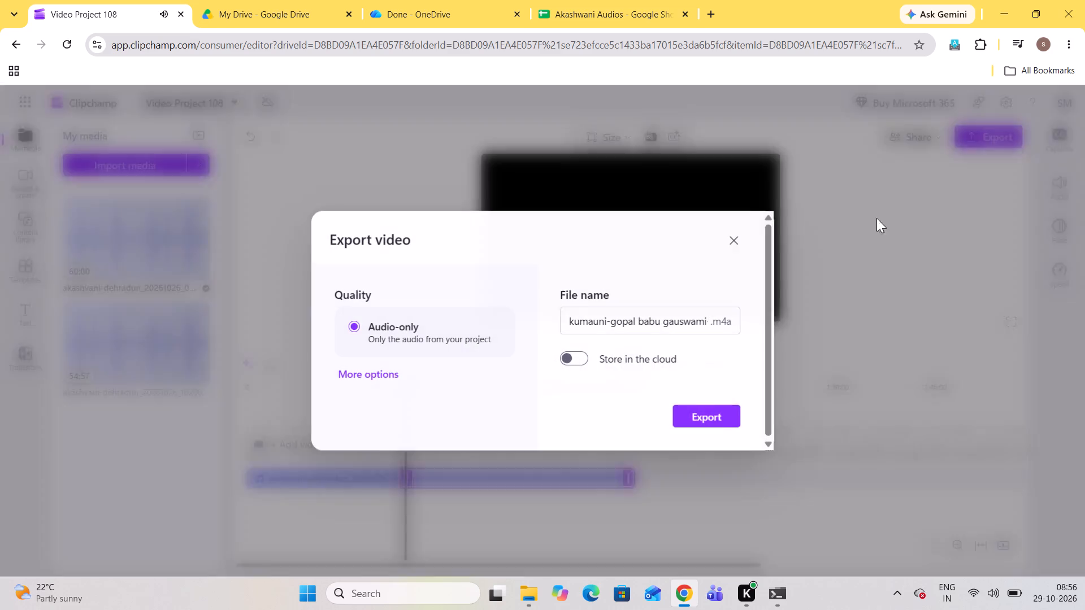
click(711, 320)
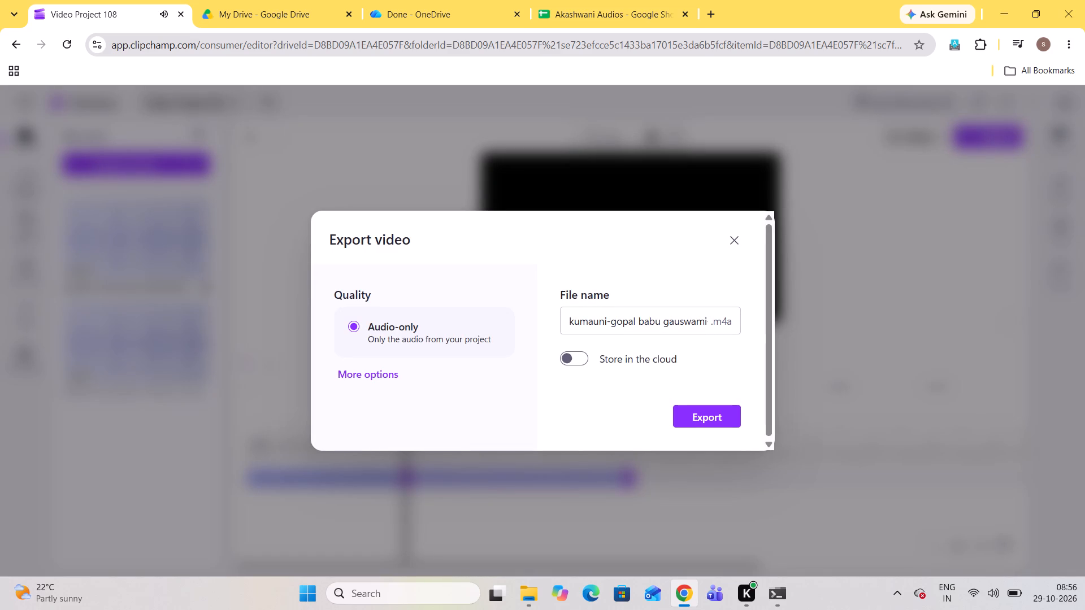
click(704, 320)
key(Right)
key(Right)
key(Right)
key(Right)
key(Right)
key(Right)
key(Right)
key(Right)
key(Right)
key(Right)
key(Right)
key(Right)
key(Right)
key(Right)
key(Right)
key(Right)
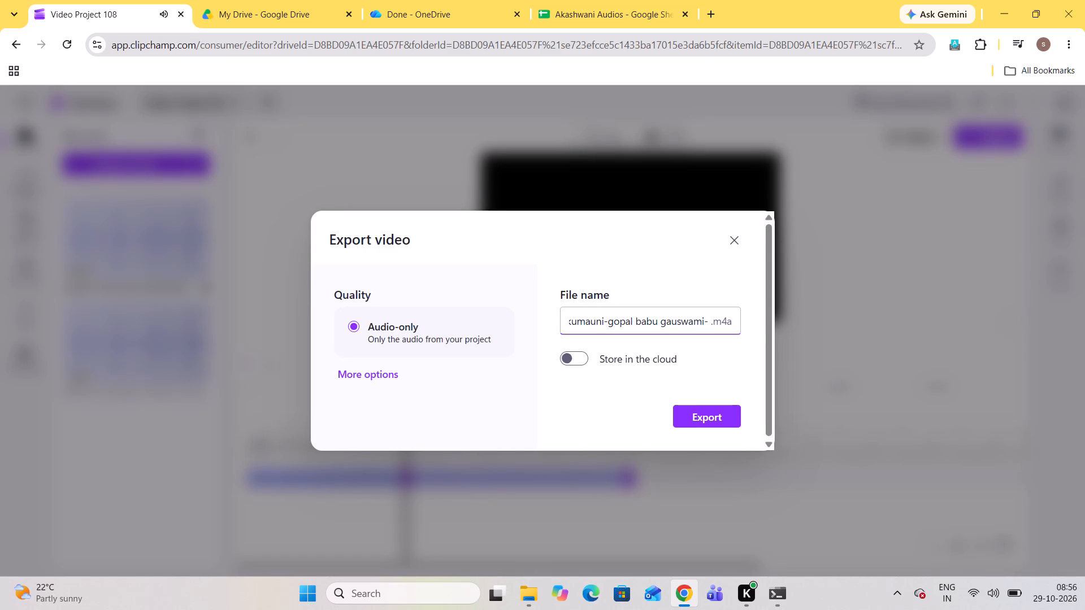
text(kele)
key(space)
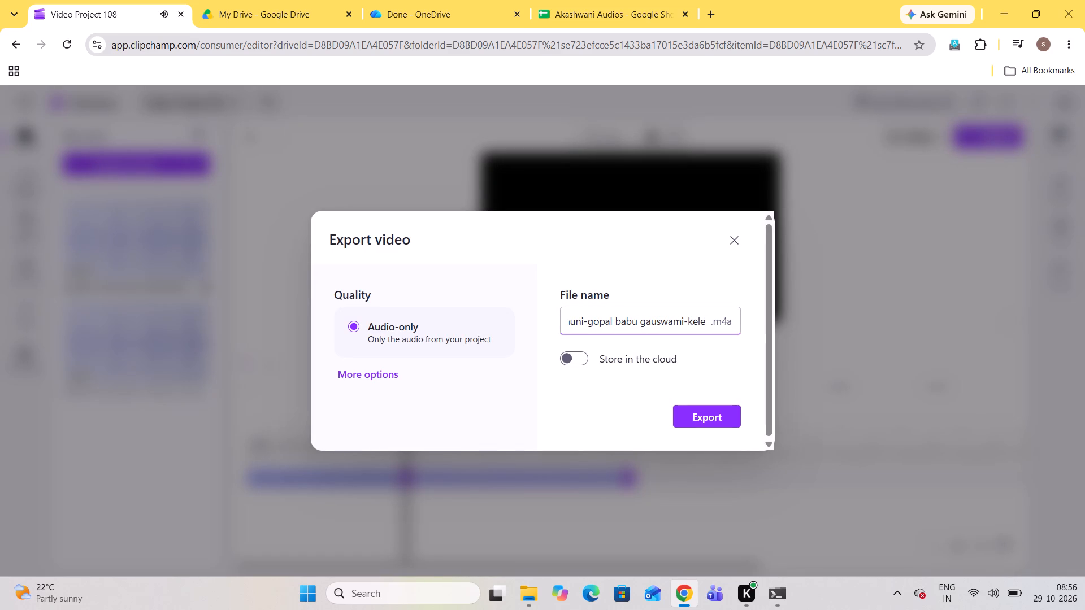
text(beje)
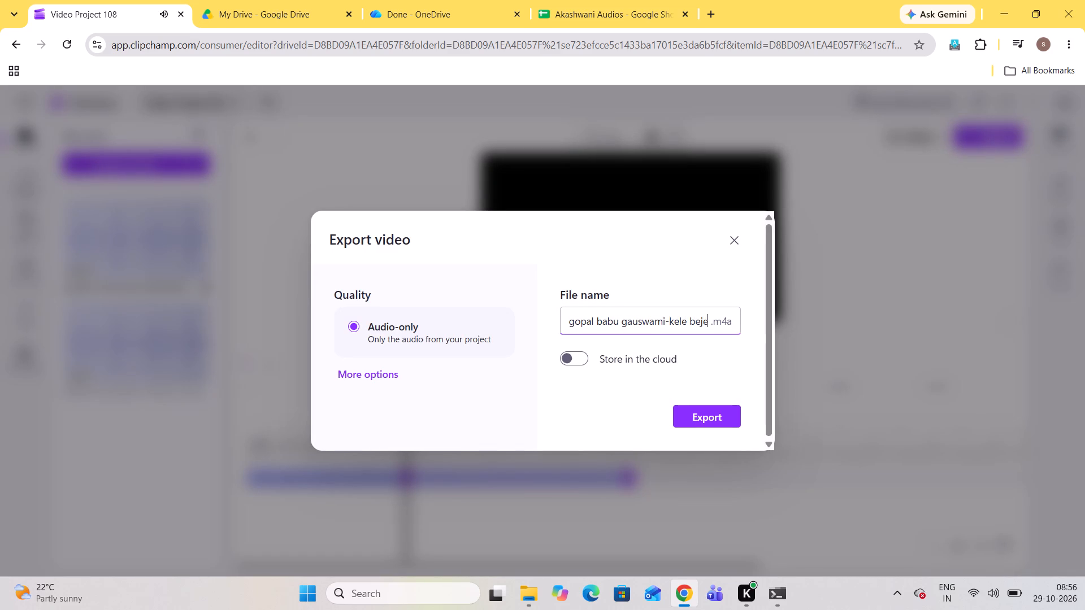
key(BackSpace)
key(BackSpace)
key(BackSpace)
text(aije muri)
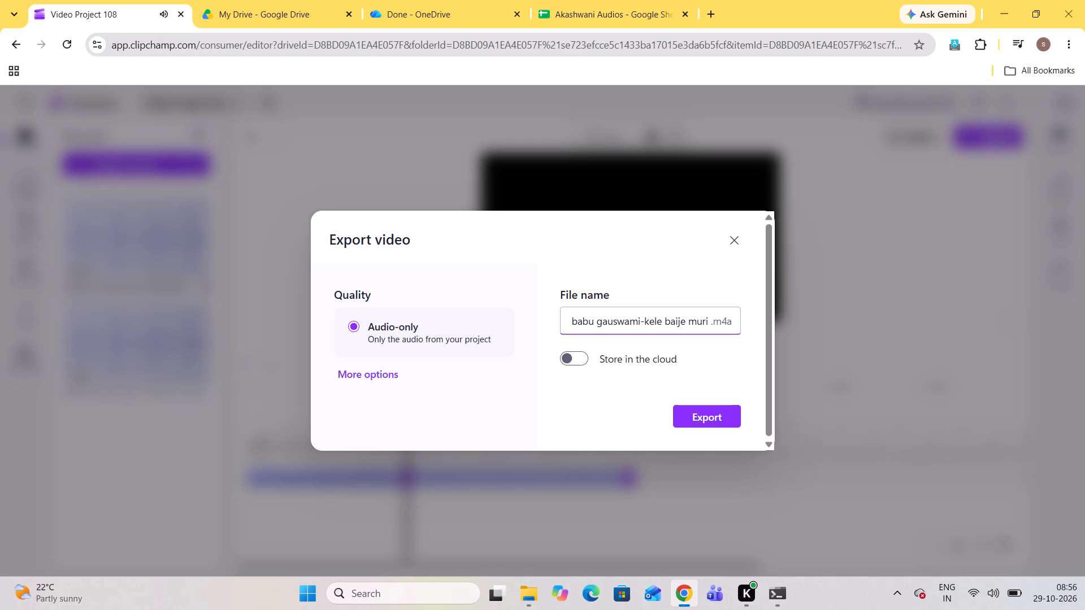
key(BackSpace)
text(uli)
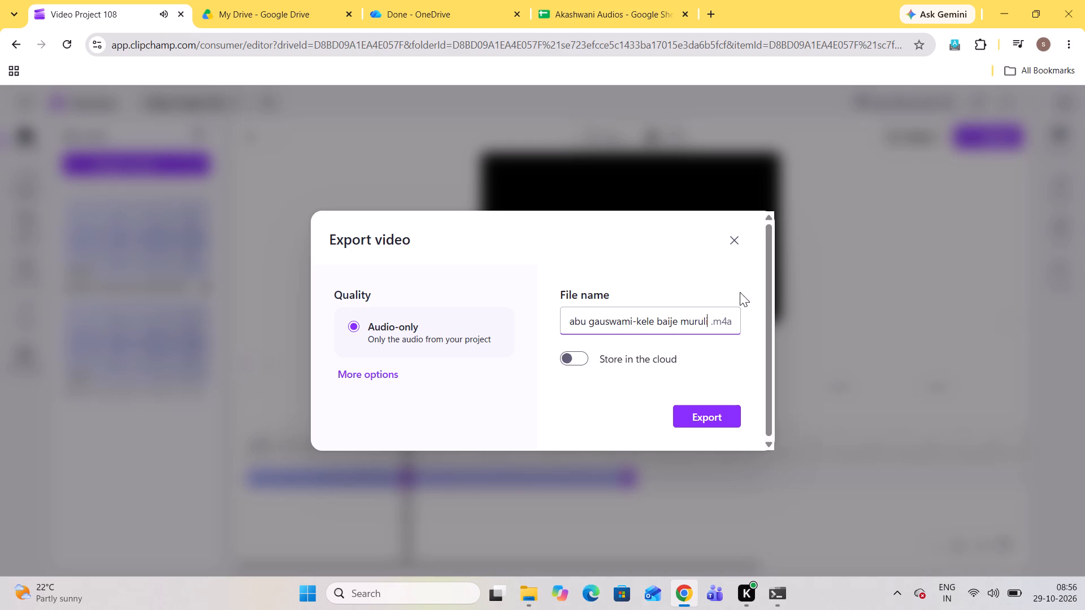
click(835, 296)
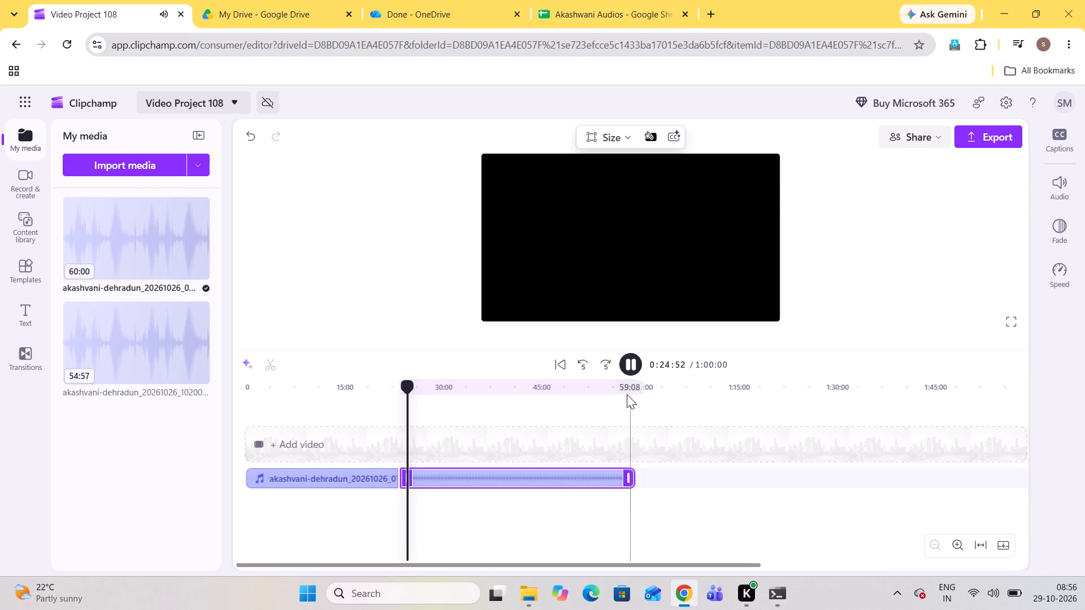
Listen ahead in the audio to find the song's end, pause at about 29:04, and split the clip there.
click(422, 388)
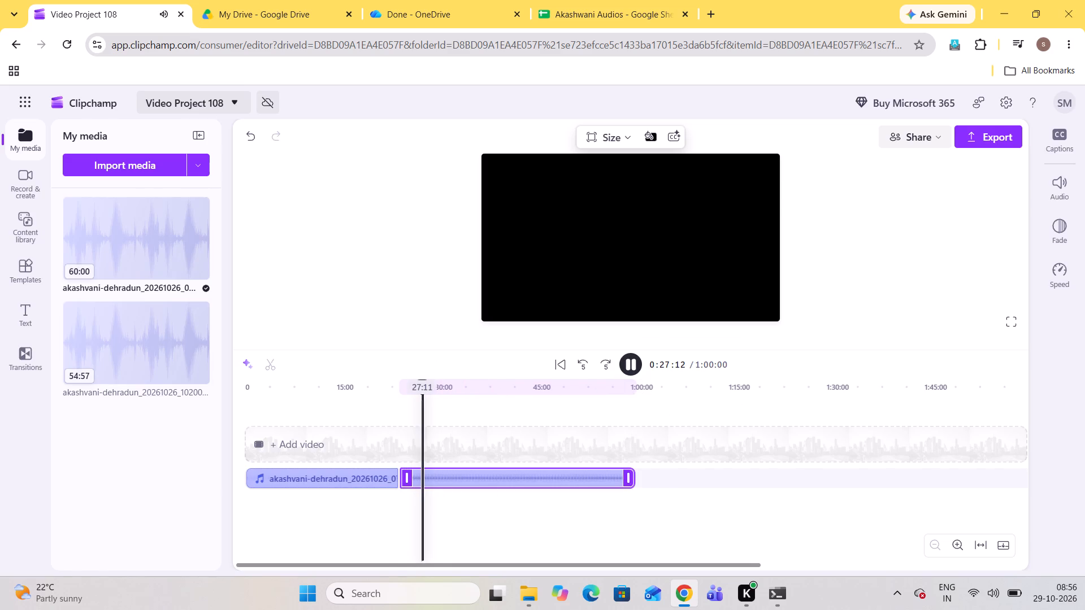
click(427, 388)
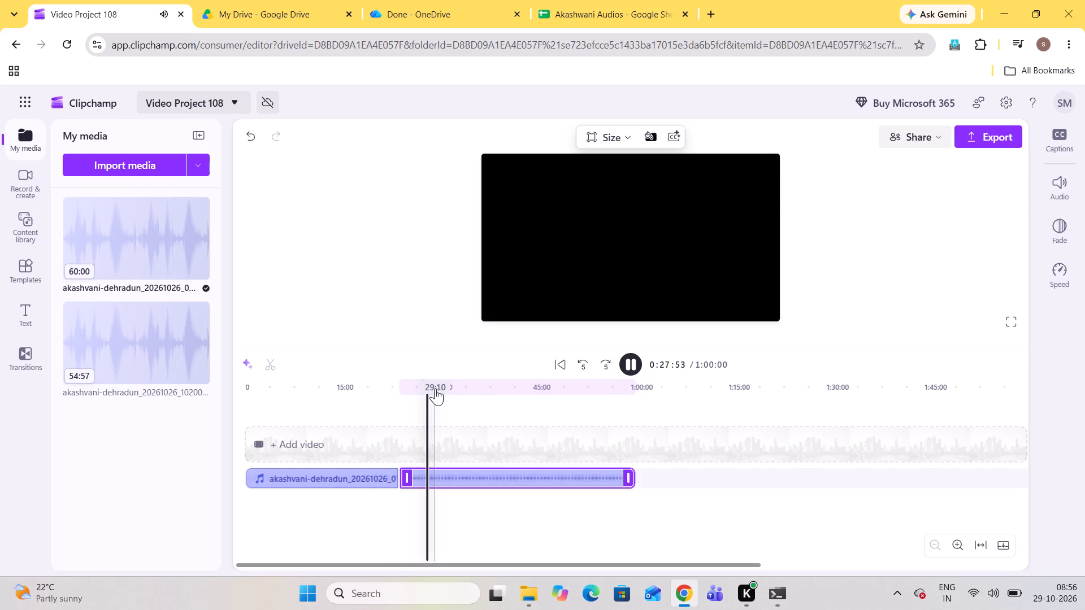
click(435, 388)
click(430, 387)
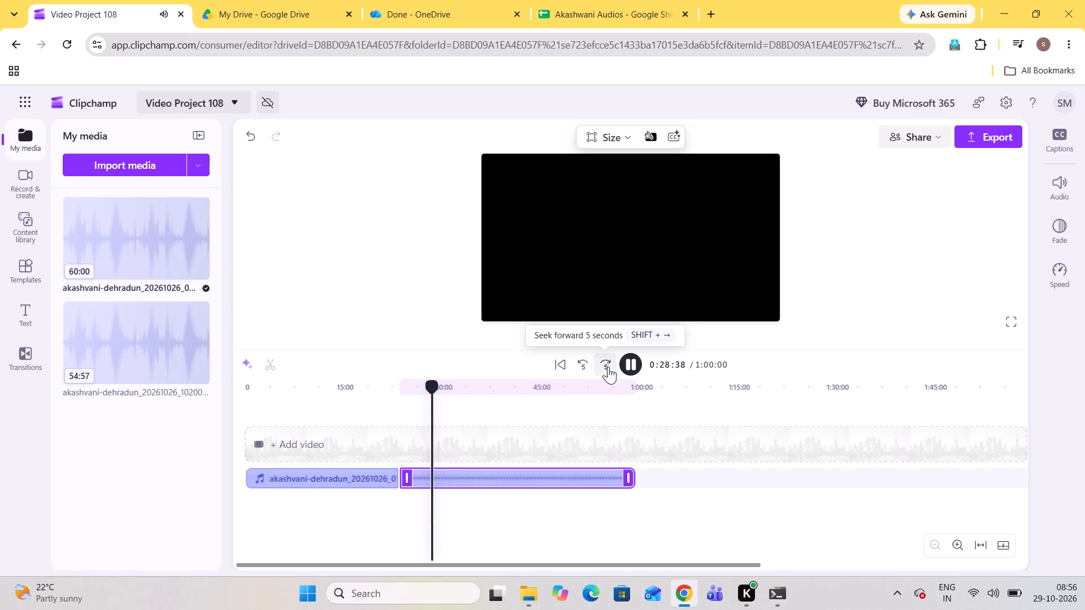
click(608, 367)
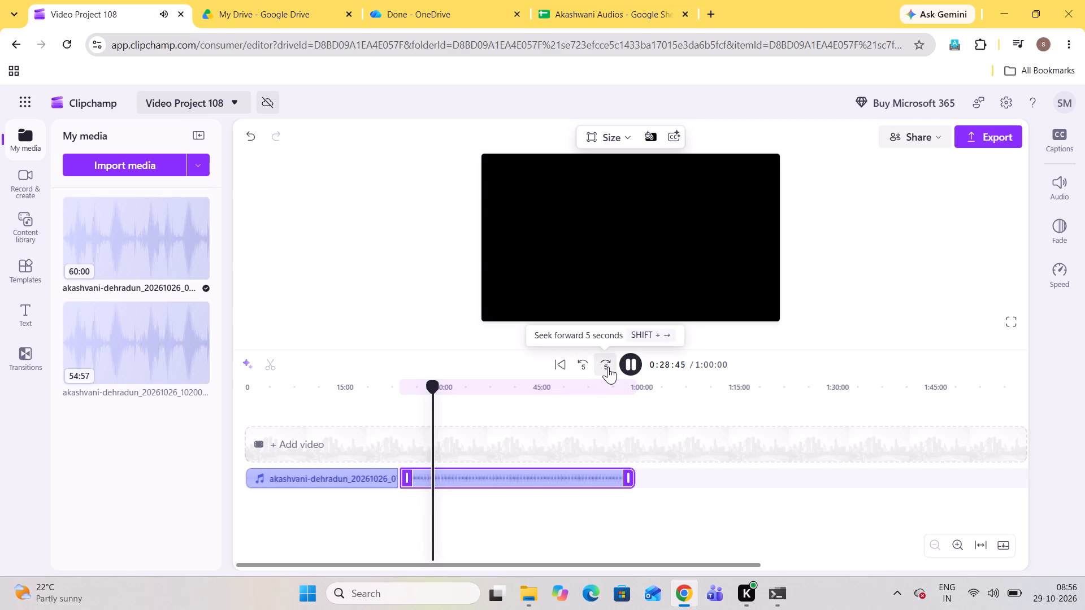
click(608, 367)
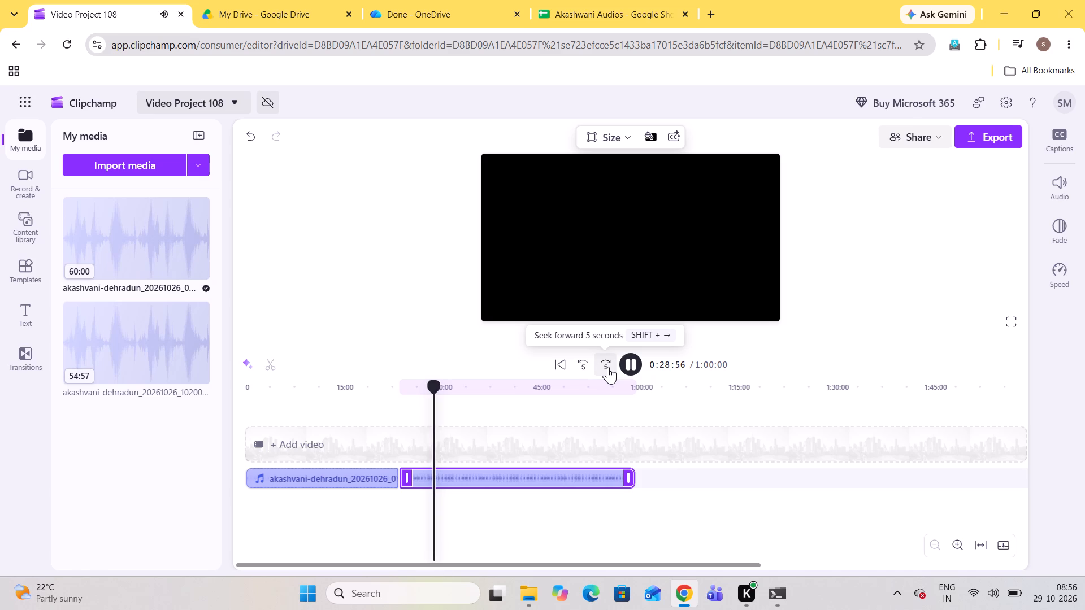
click(608, 367)
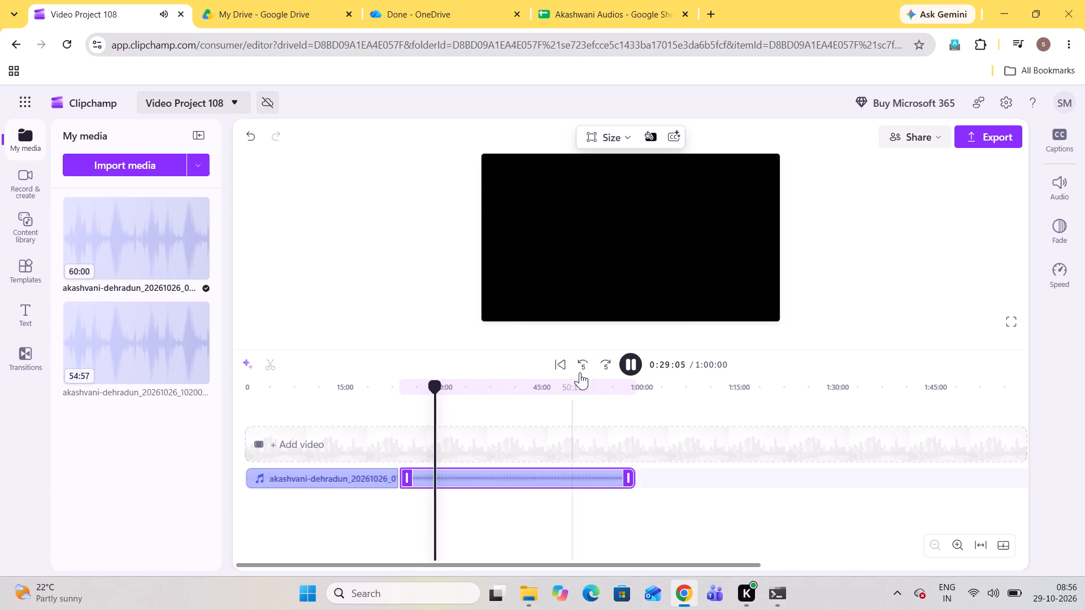
click(581, 368)
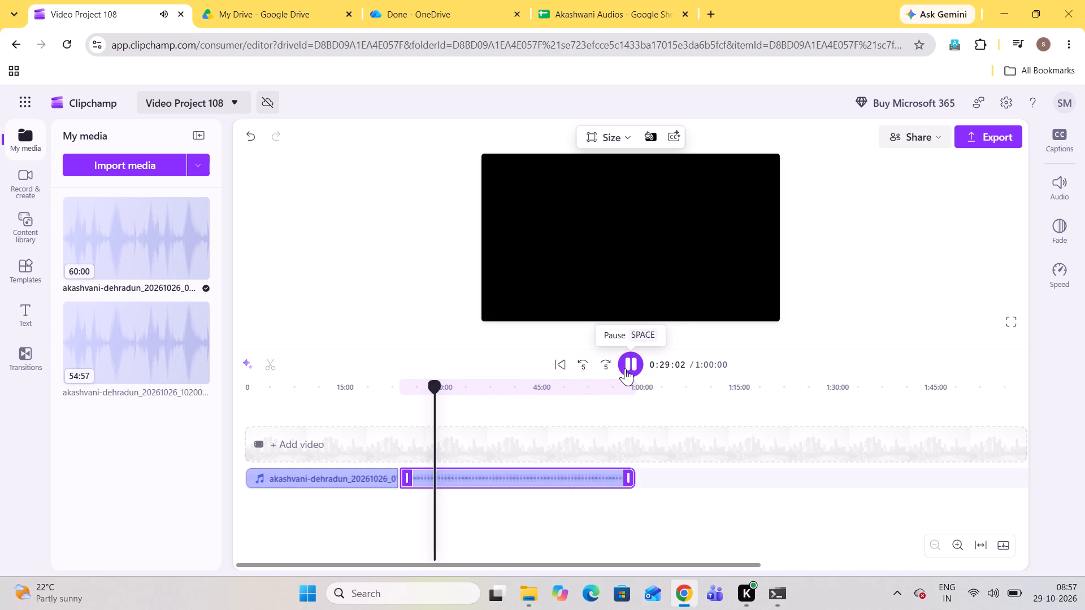
click(628, 367)
click(264, 370)
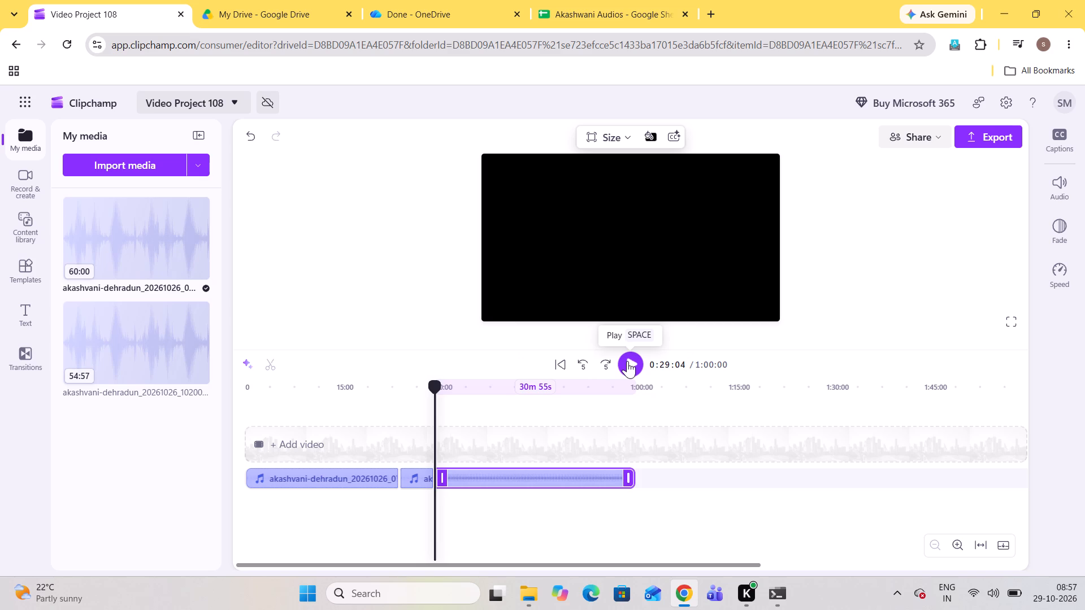
Isolate the song by deleting the audio after 29:04 and before 23:40, and close the gap left at the timeline's start.
click(481, 477)
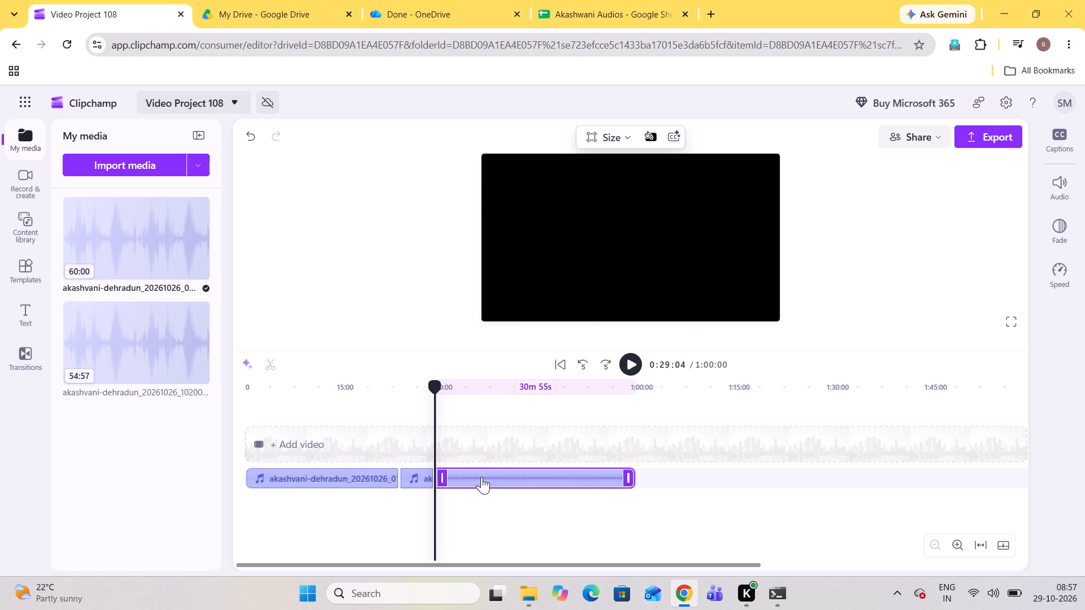
key(Delete)
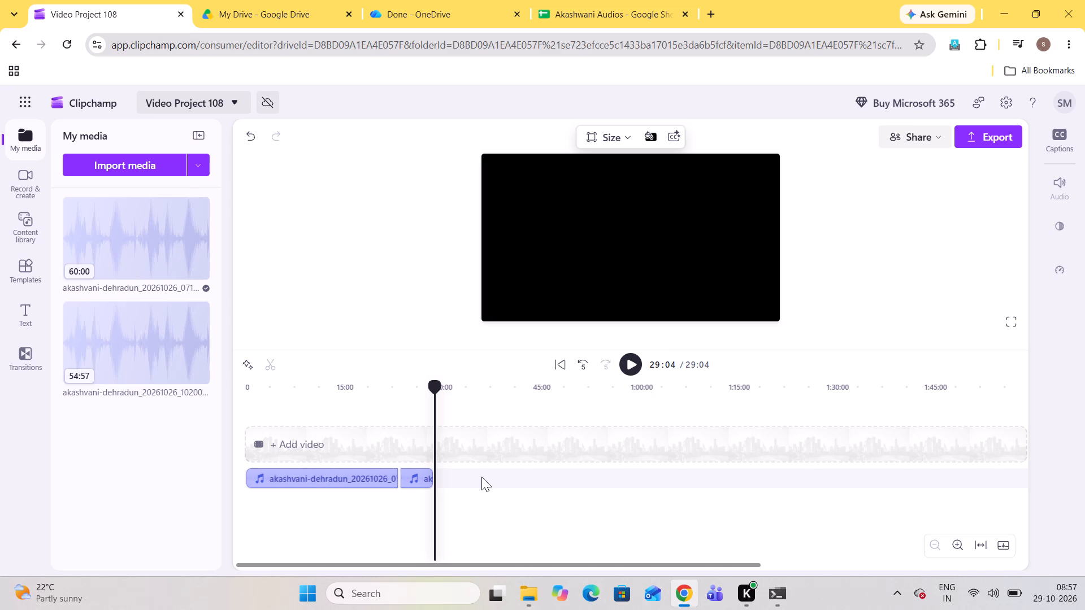
click(346, 482)
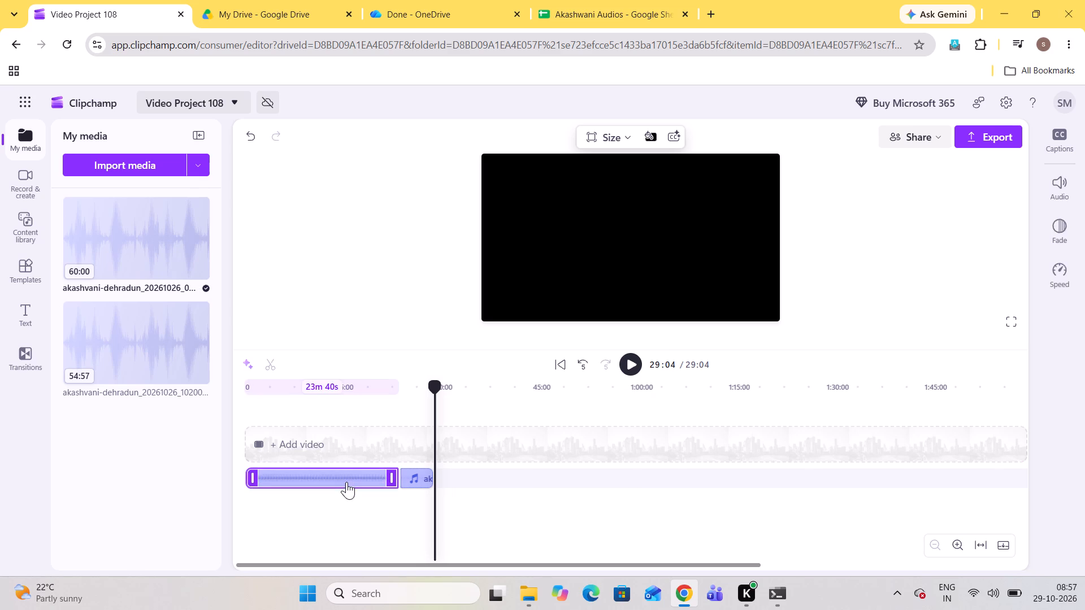
key(Delete)
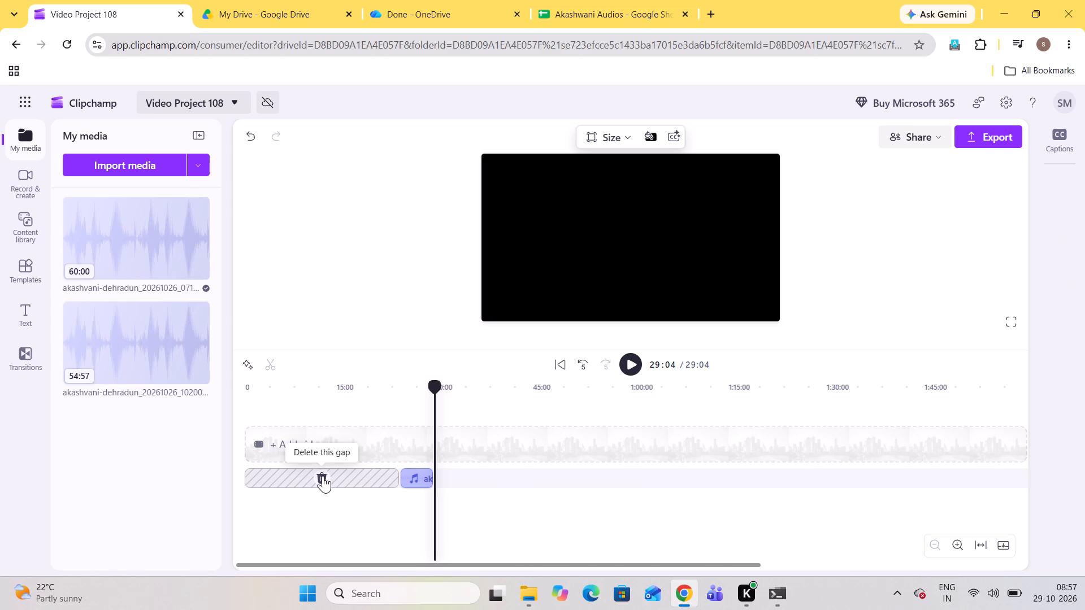
click(323, 476)
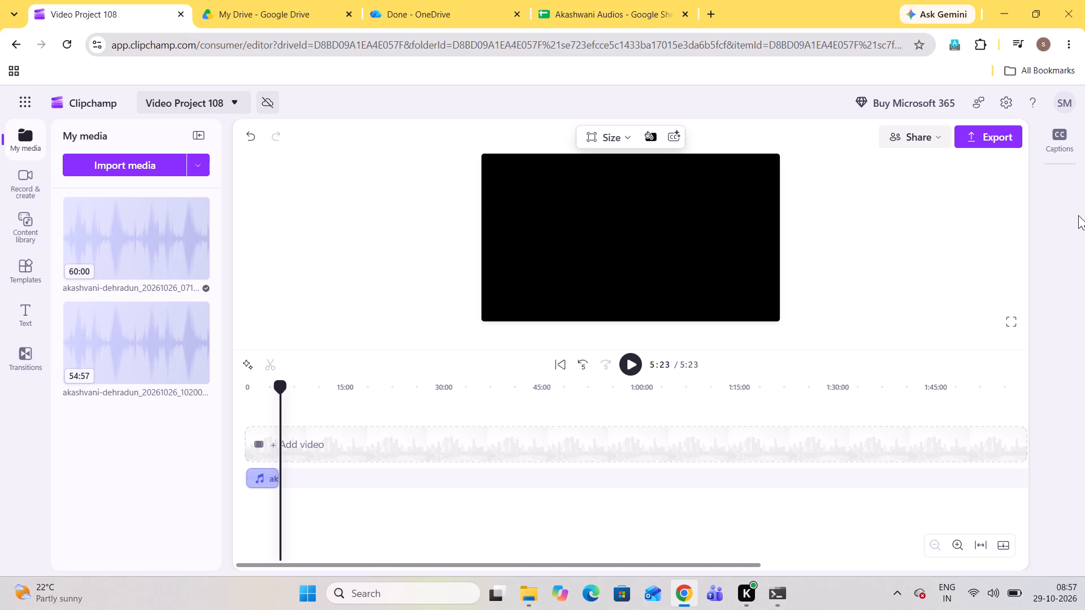
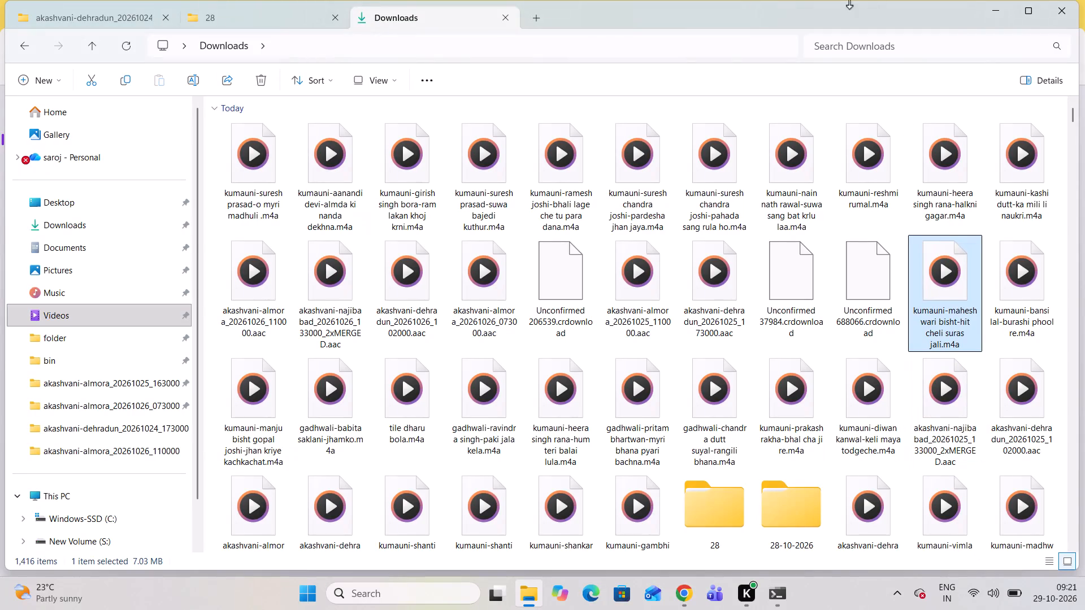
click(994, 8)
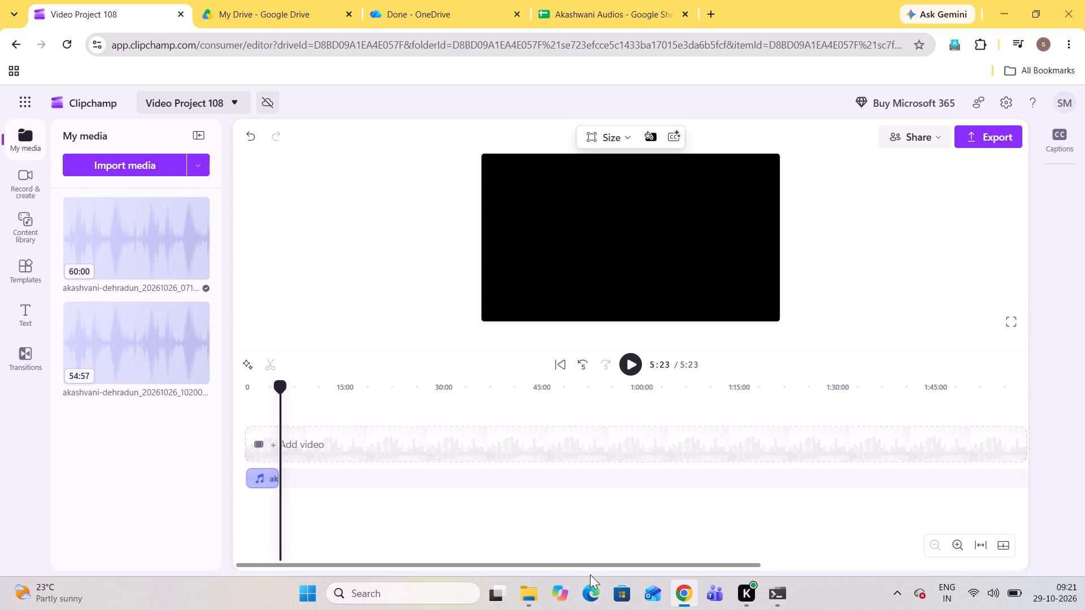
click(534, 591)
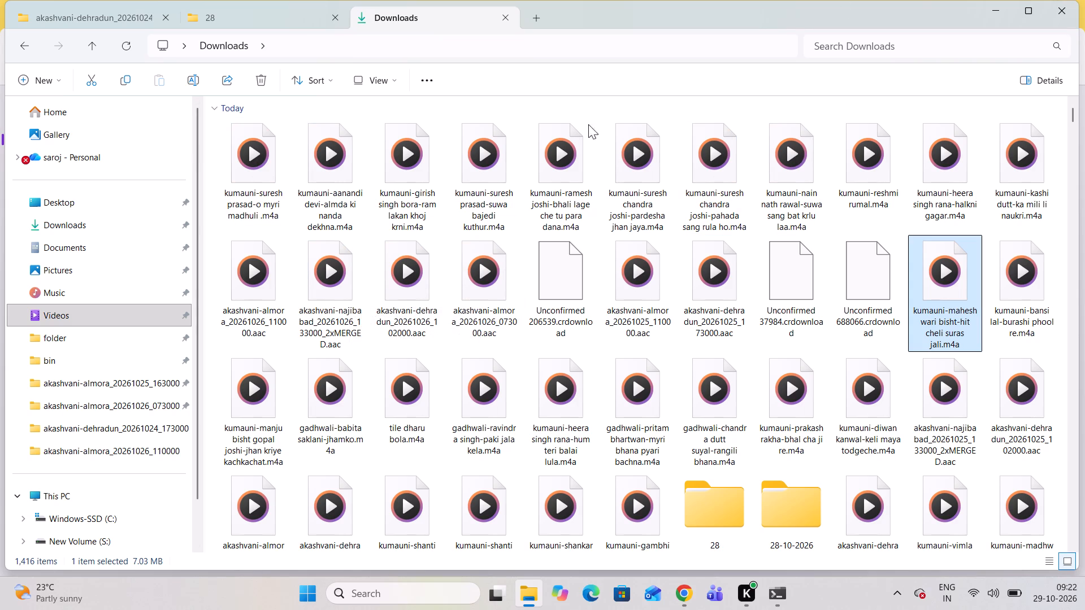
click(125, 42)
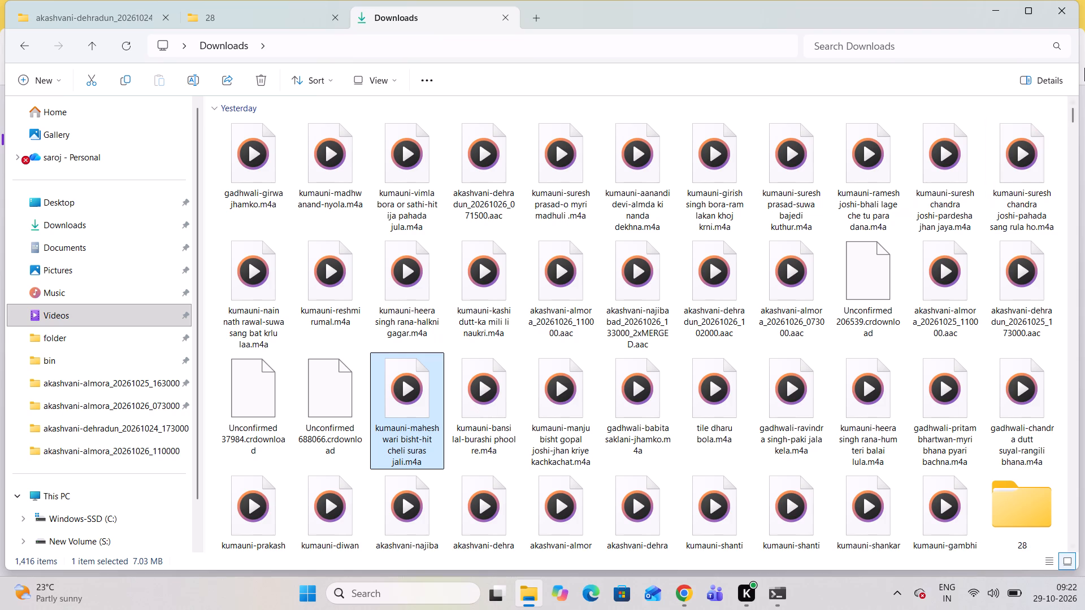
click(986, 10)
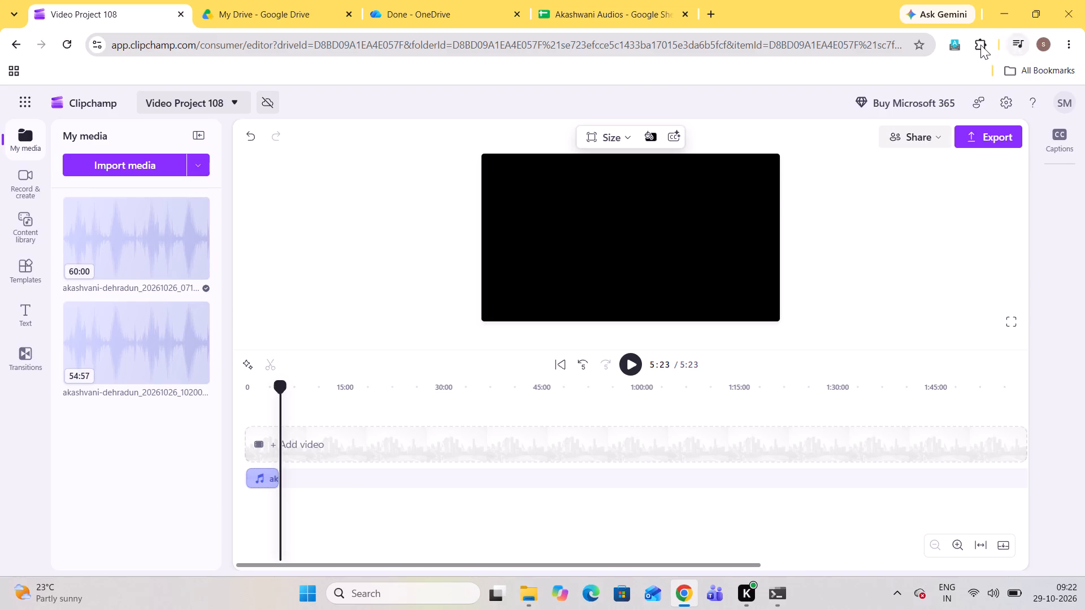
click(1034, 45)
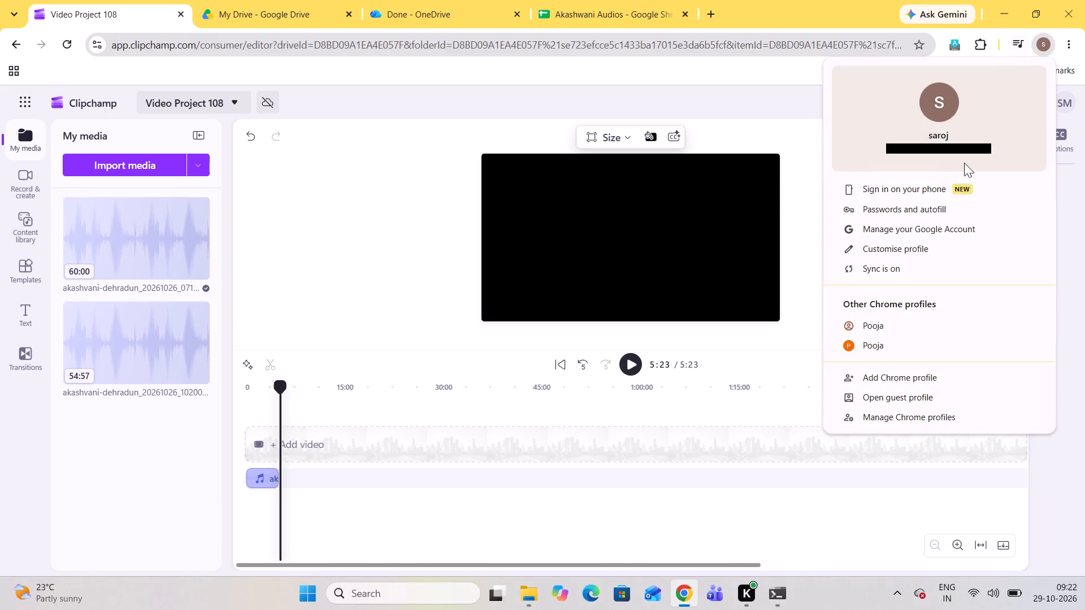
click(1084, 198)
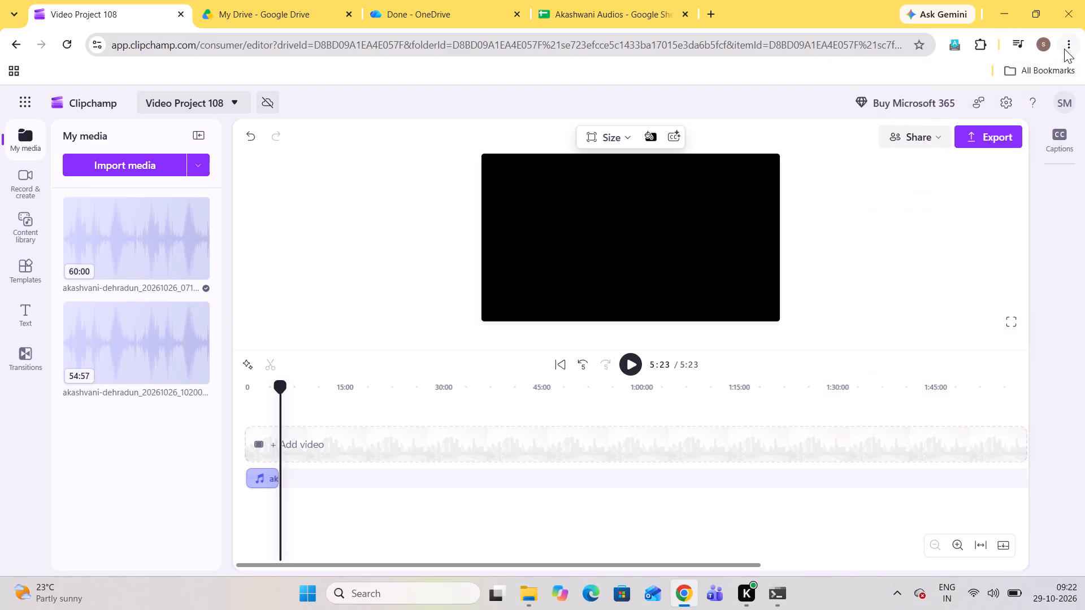
In File Explorer, copy the akashvani-dehradun_20261026_071500 recording's name from Downloads and create a folder with that name inside folder 28.
click(535, 589)
click(93, 229)
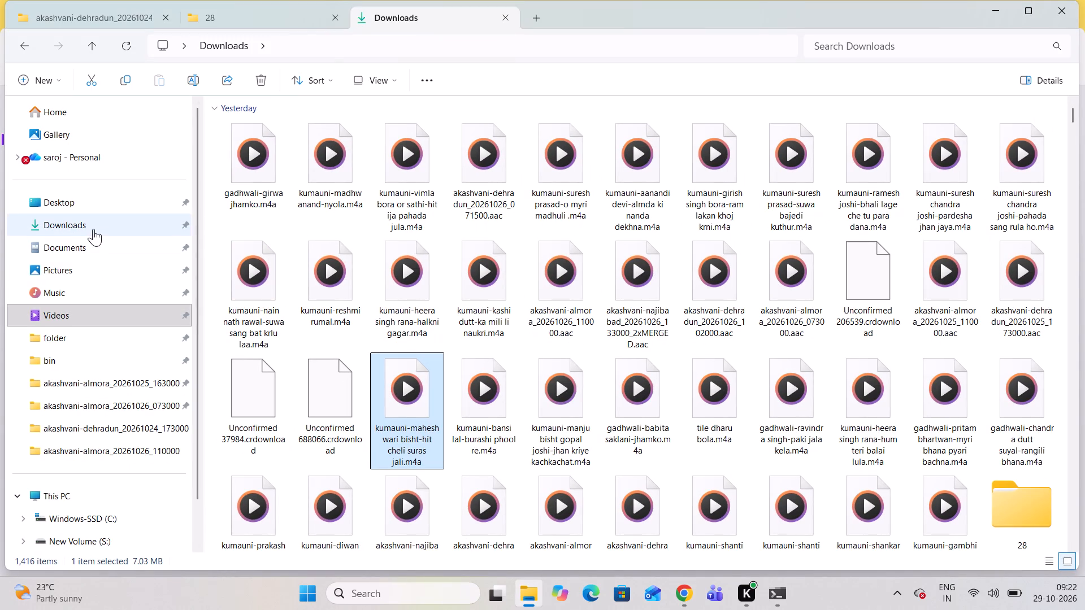
double_click(115, 221)
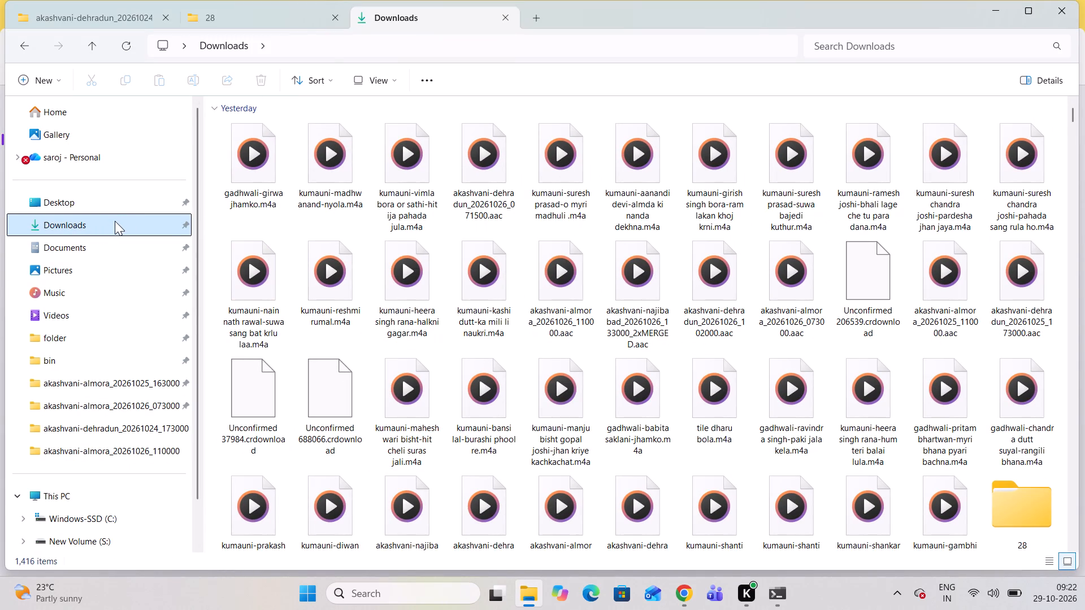
click(94, 191)
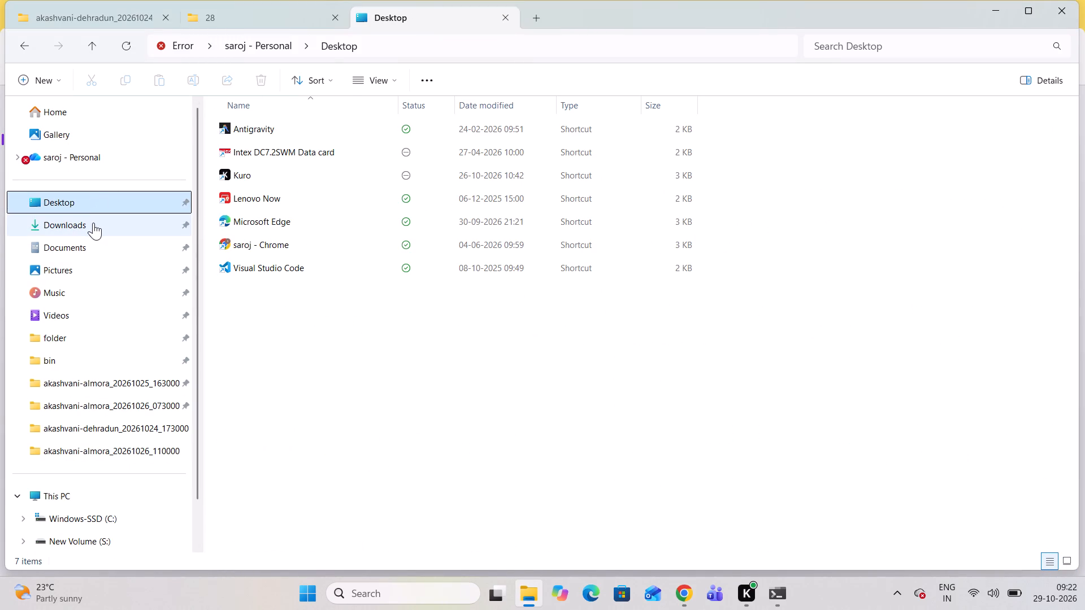
click(93, 223)
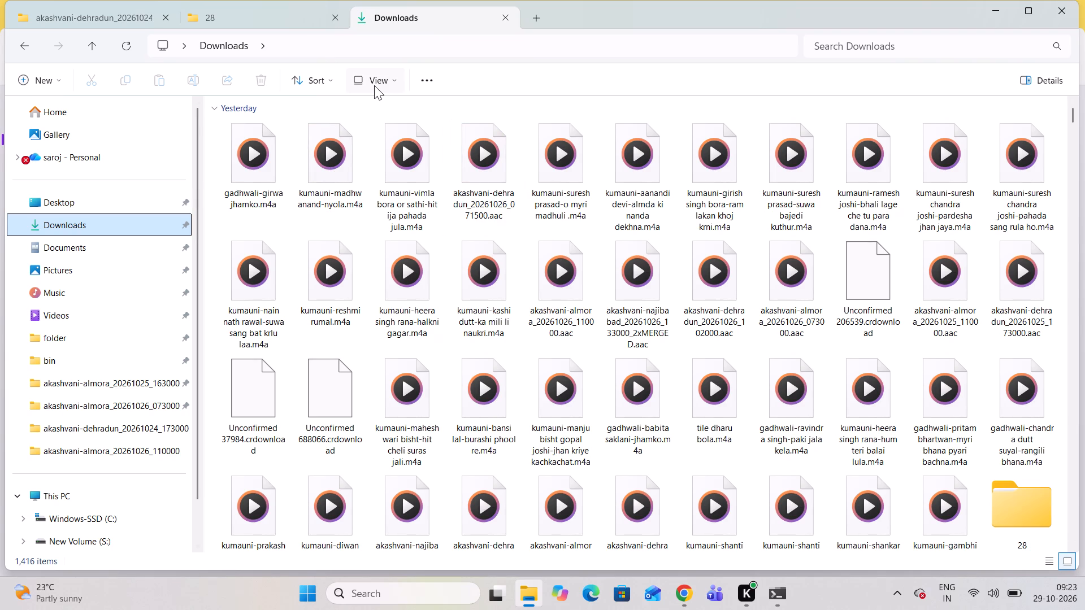
click(468, 197)
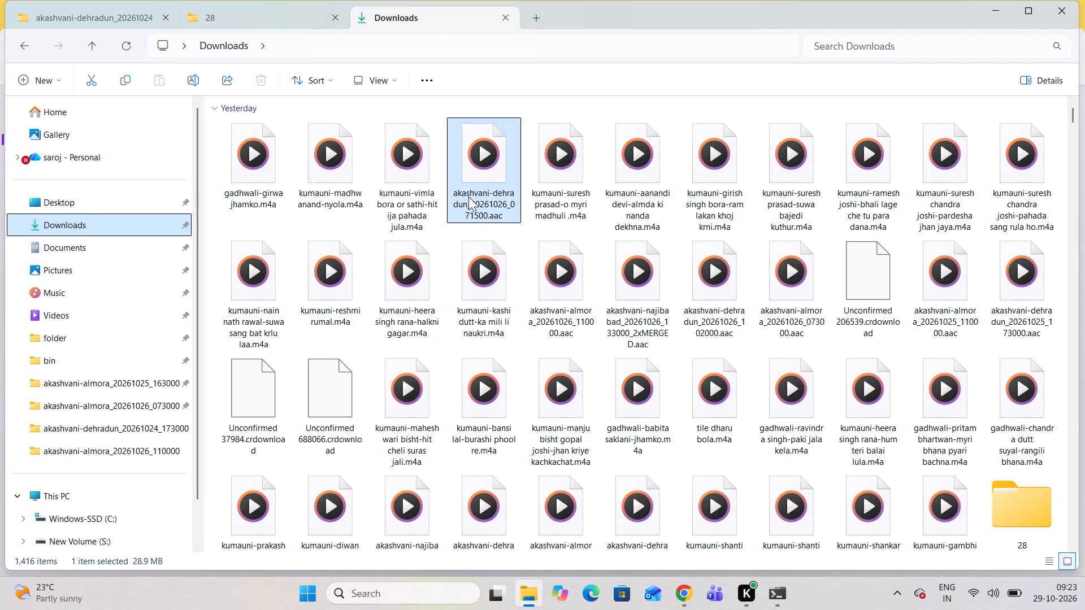
click(468, 197)
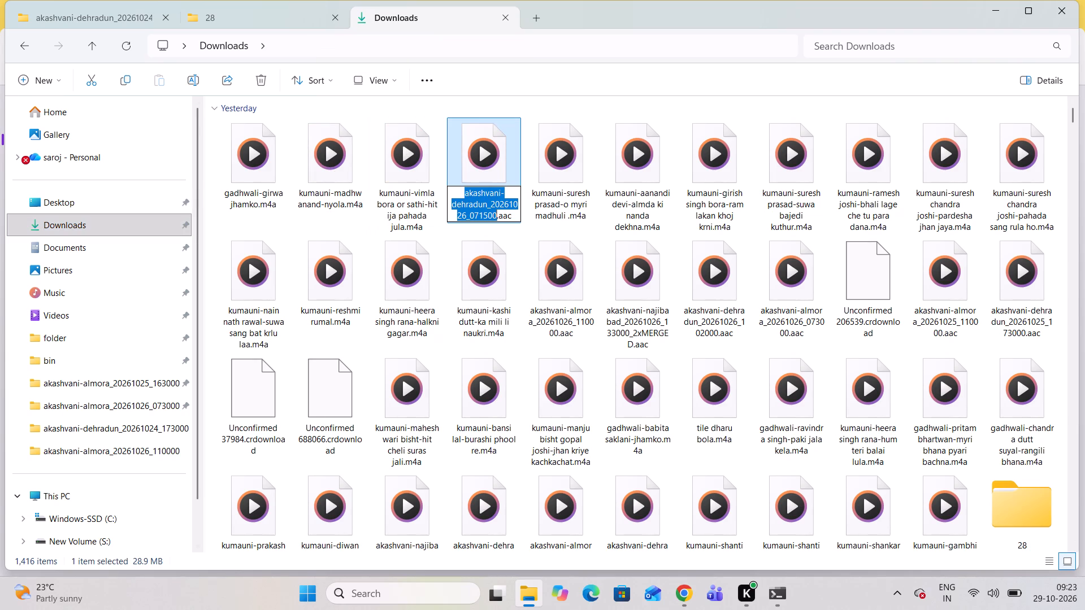
key(ctrl+c)
click(231, 8)
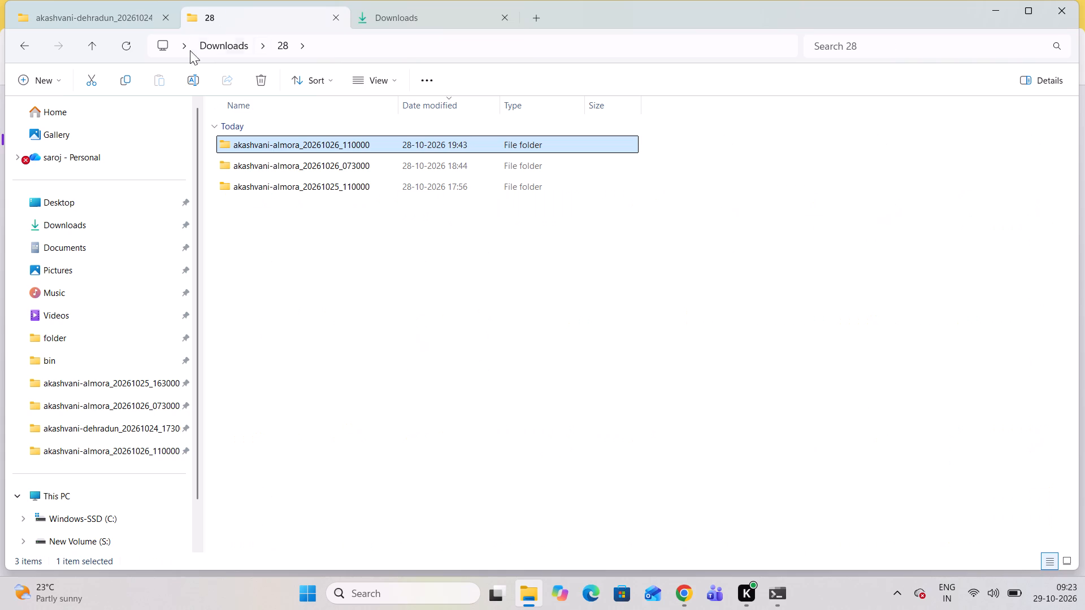
click(50, 81)
click(66, 110)
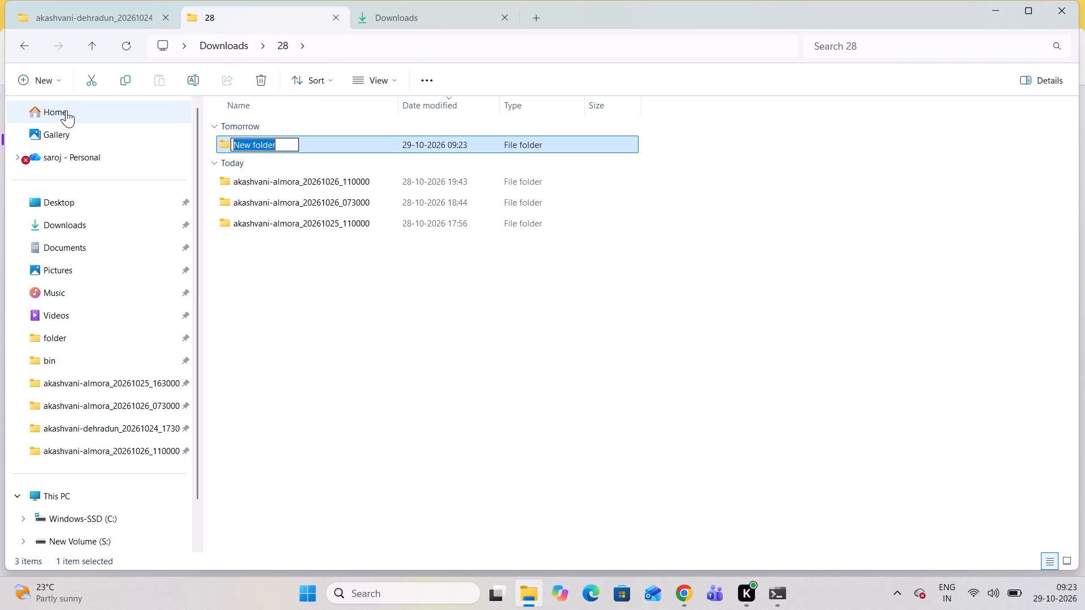
key(ctrl+v)
key(Return)
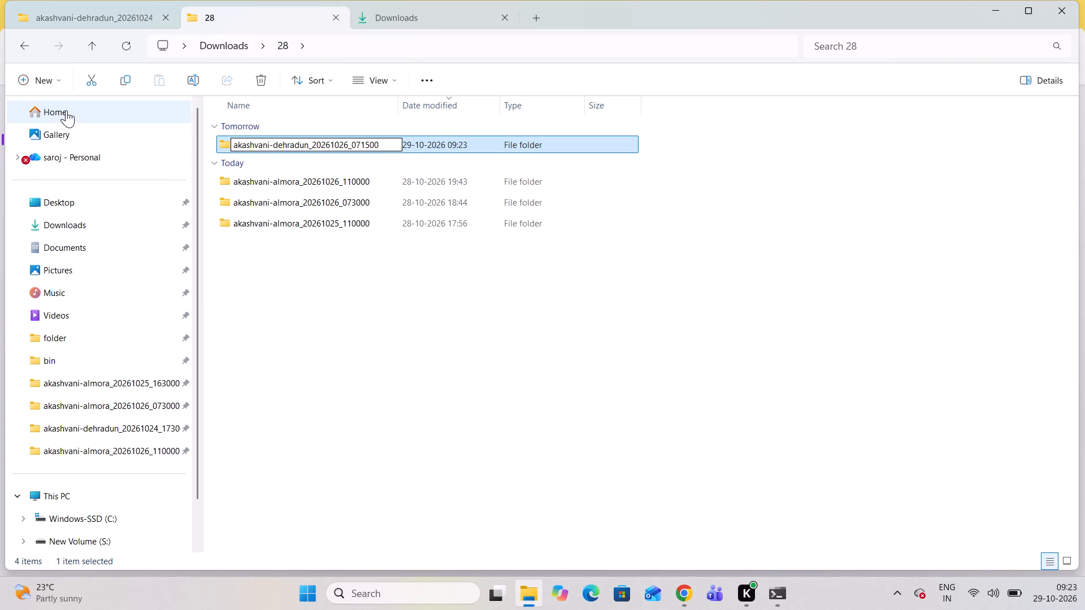
Return to Clipchamp and export the isolated song as an audio-only M4A file.
click(989, 0)
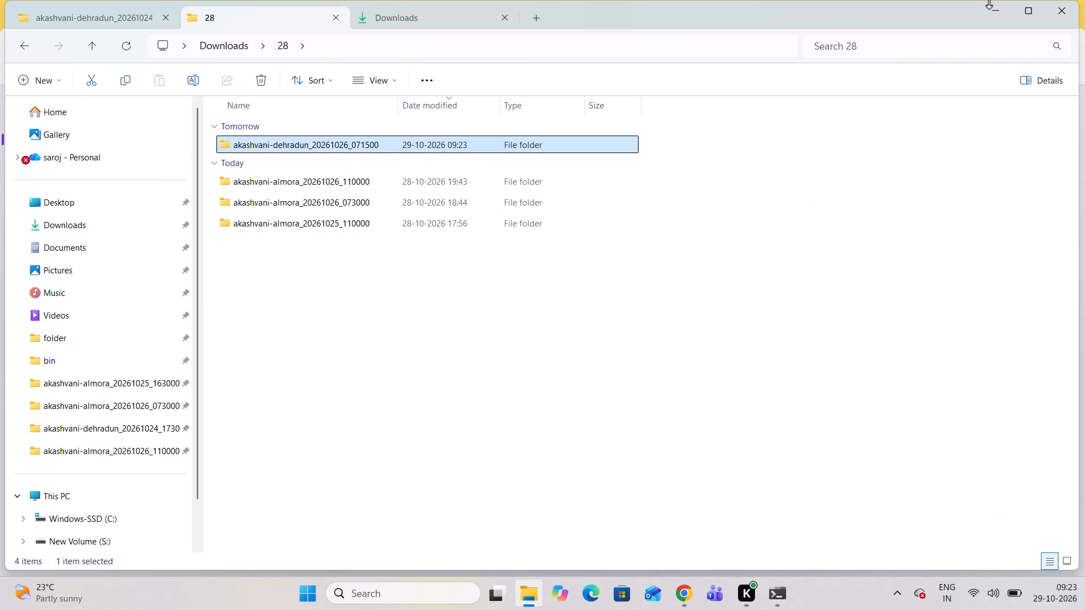
click(994, 13)
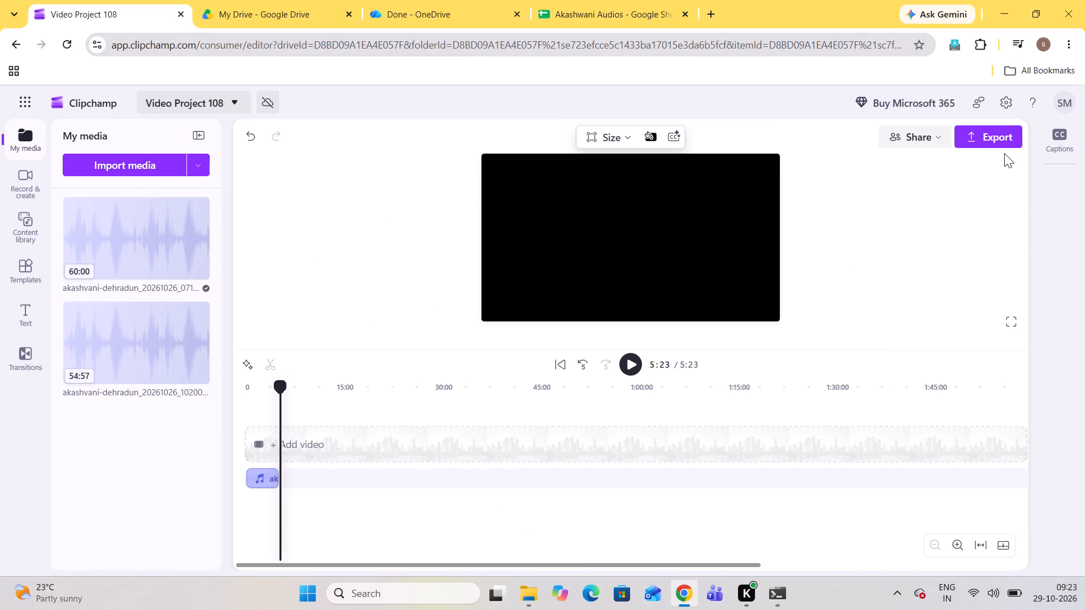
click(996, 140)
click(724, 416)
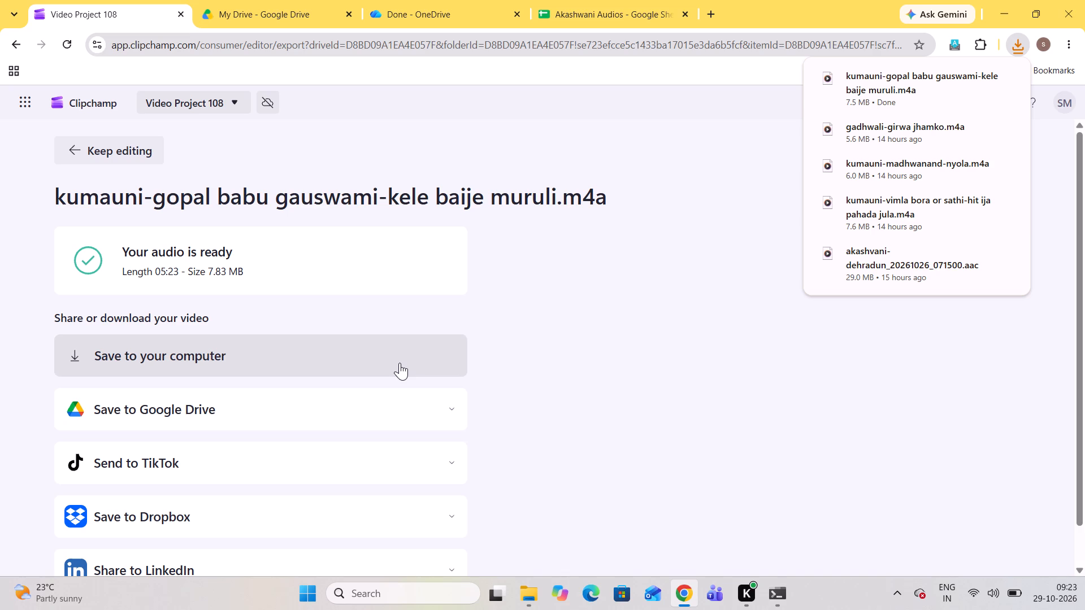
Save kumauni-gopal babu gauswami-kele baije muruli.m4a to the computer in the akashvani-dehradun_20261026_071500 folder within Downloads folder 28.
click(392, 342)
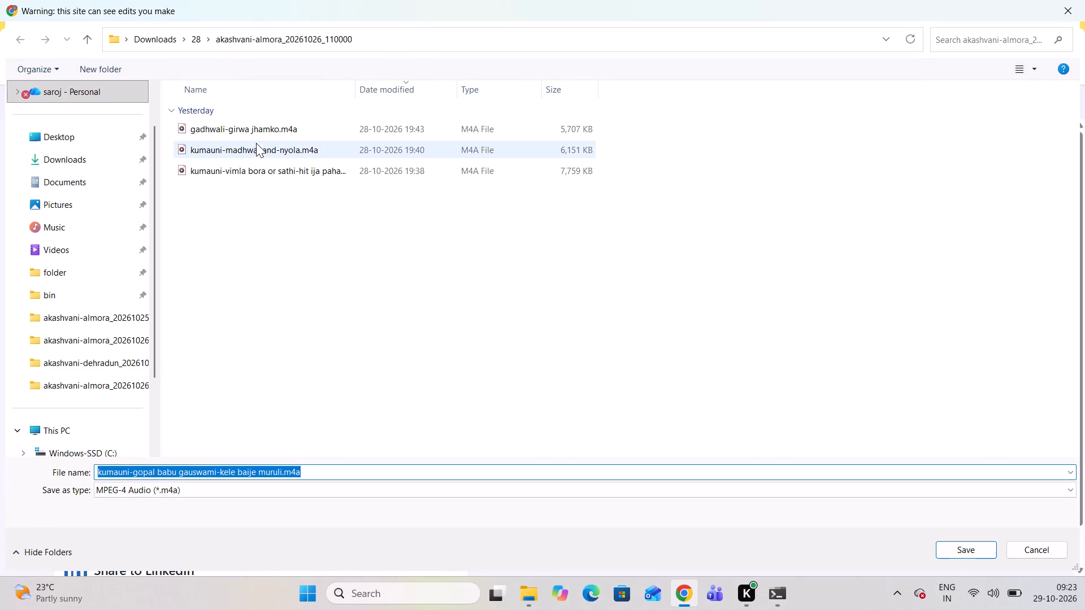
click(199, 39)
click(208, 124)
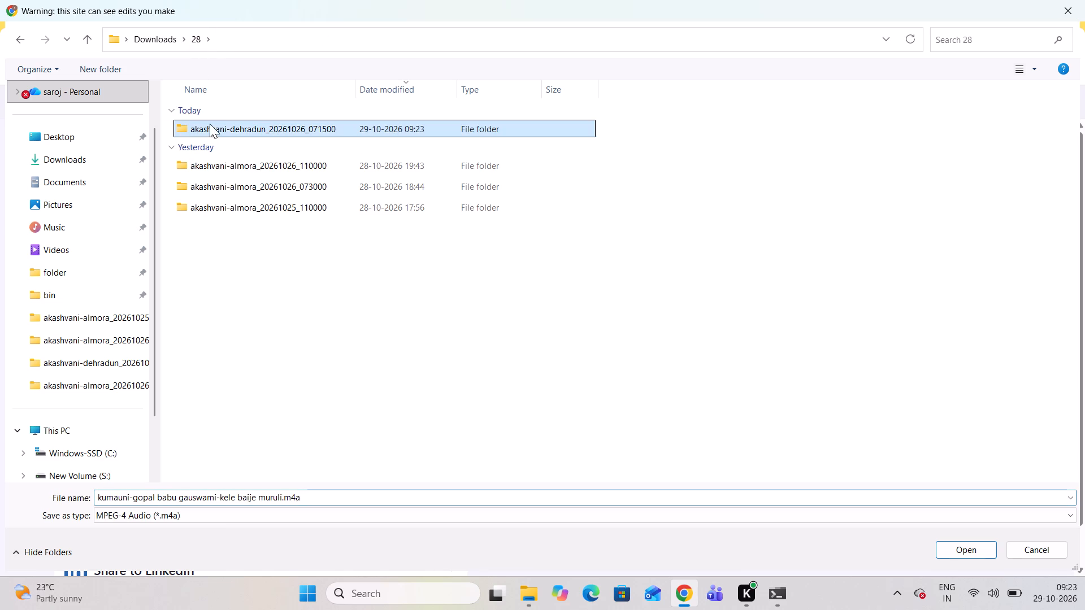
click(948, 548)
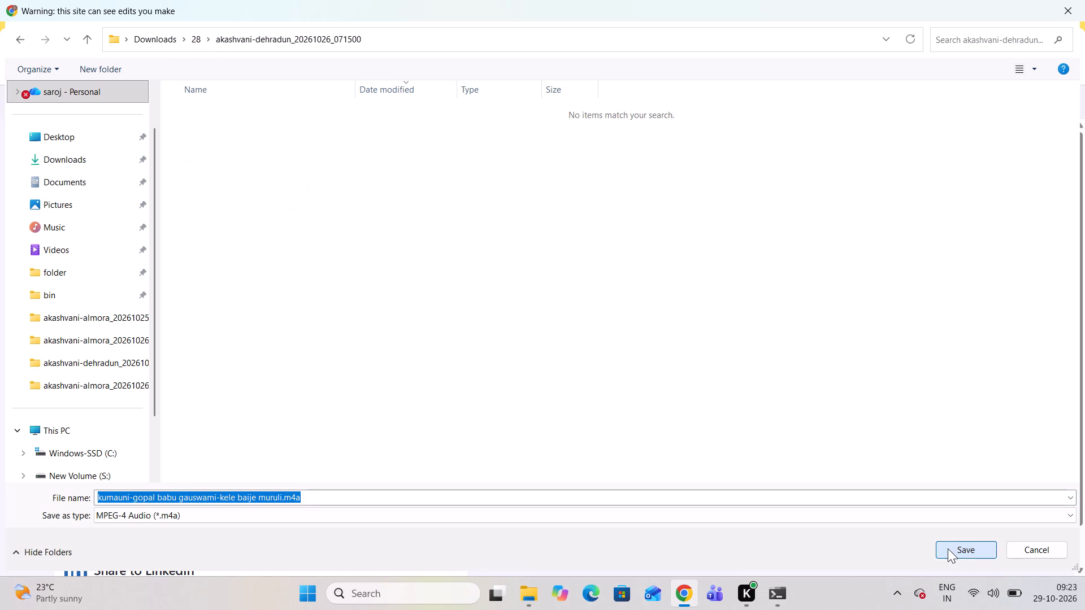
click(964, 546)
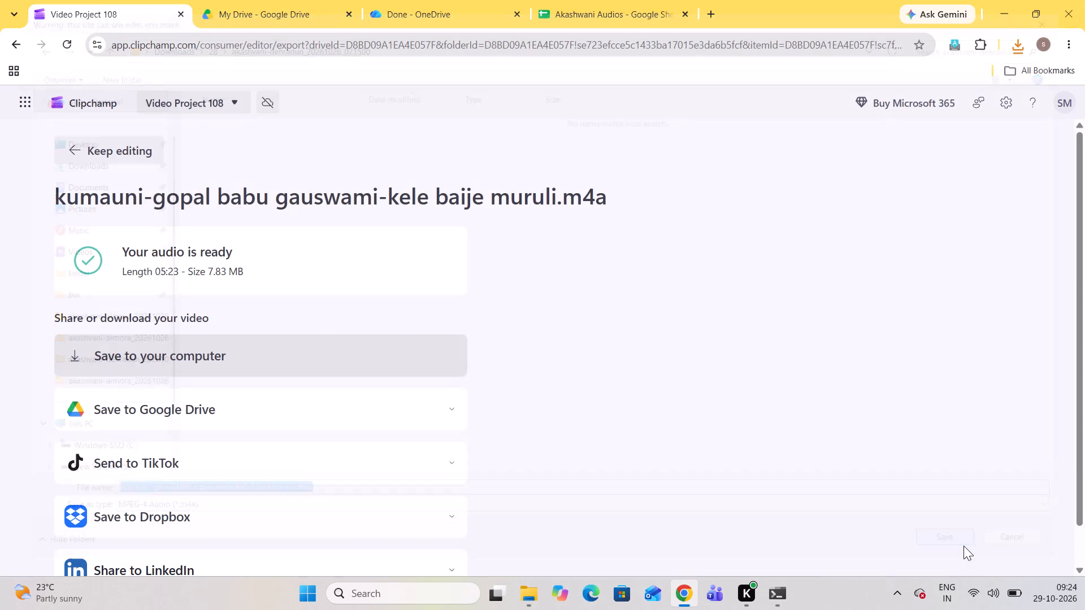
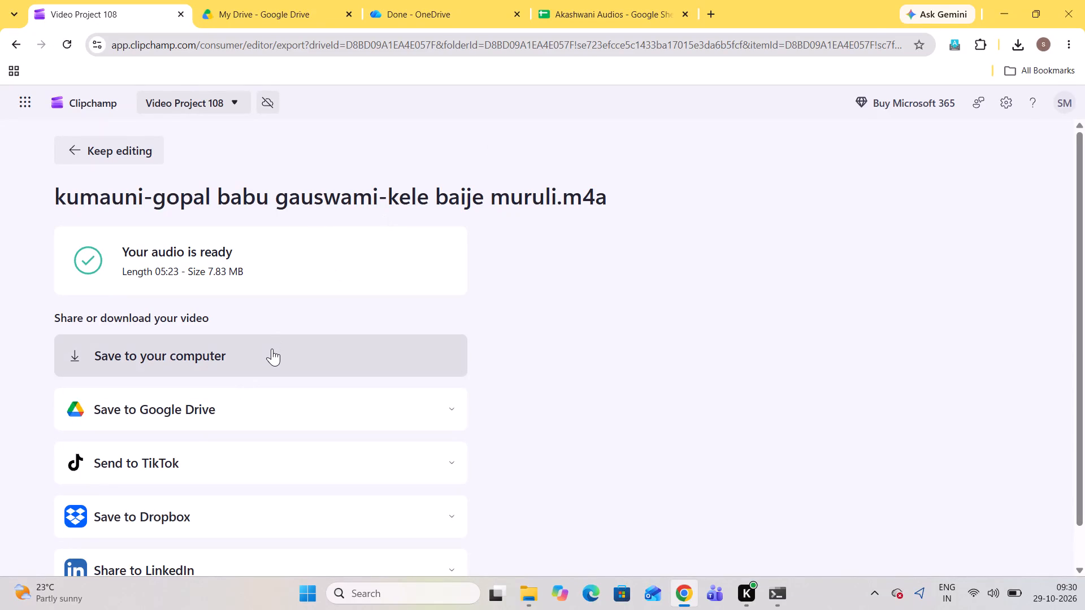
Return from the export page to the project and delete the exported kele baije muruli audio clip from the timeline.
click(272, 349)
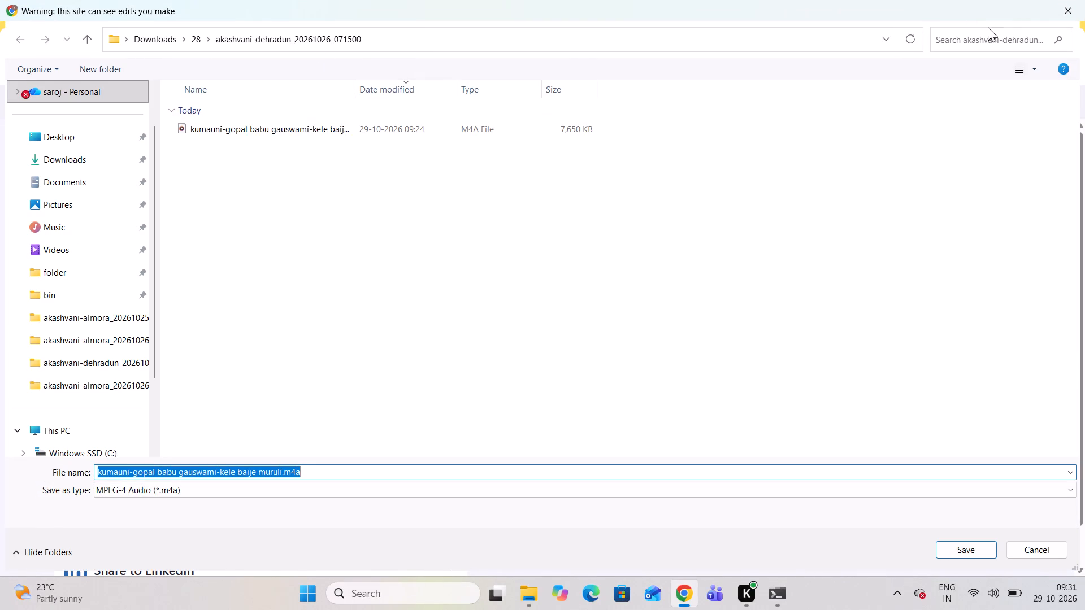
click(1069, 5)
click(72, 152)
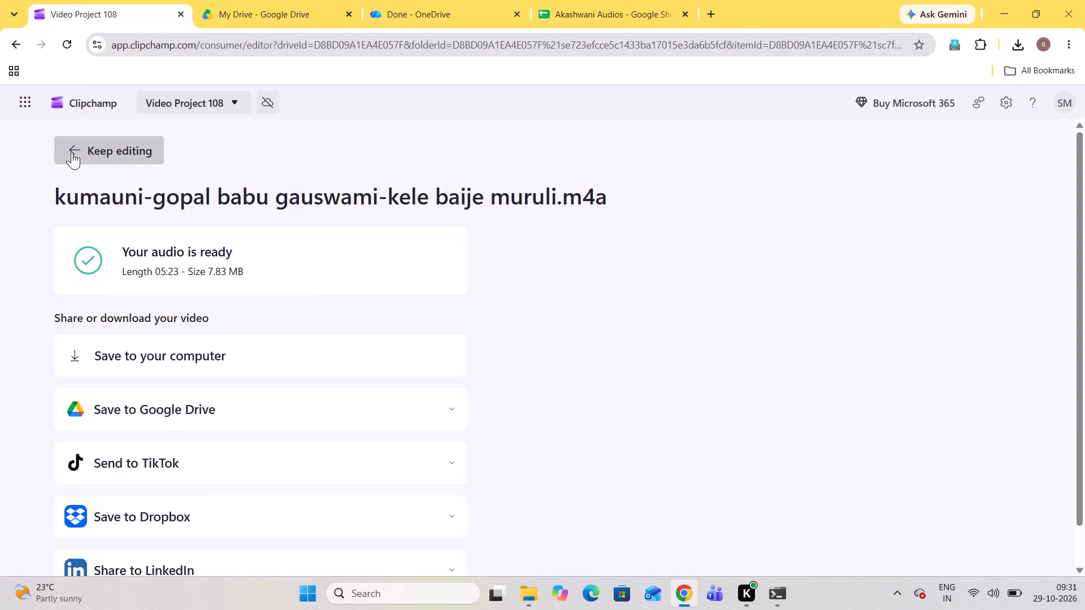
click(354, 480)
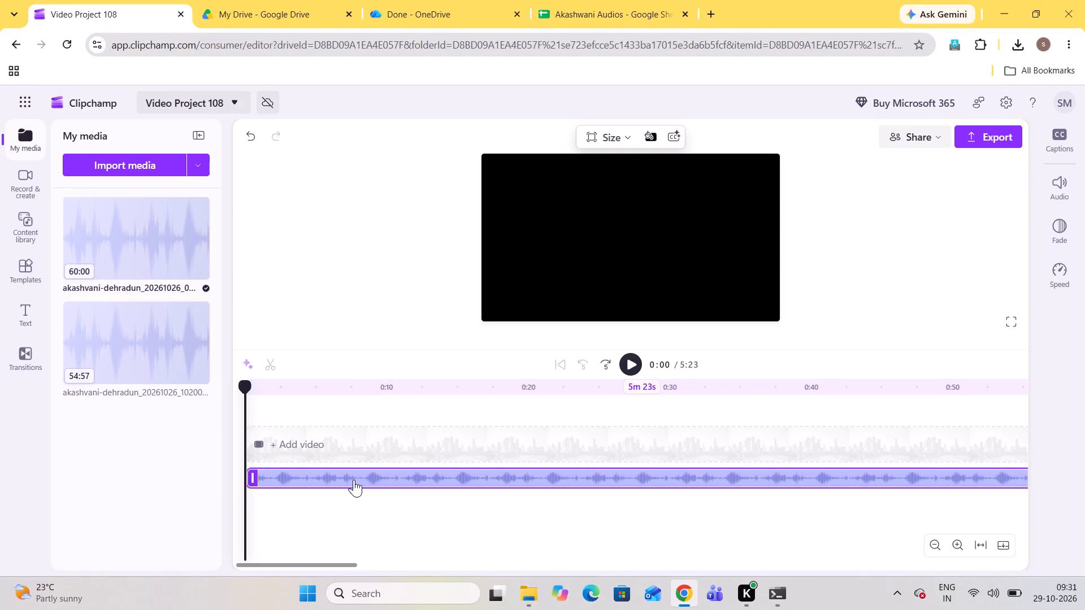
key(Delete)
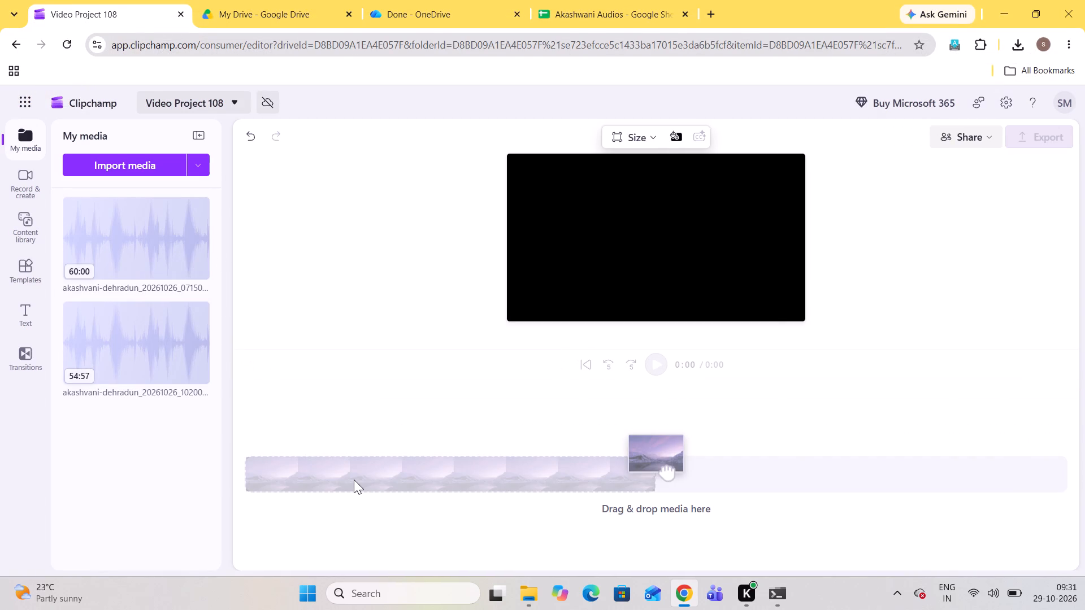
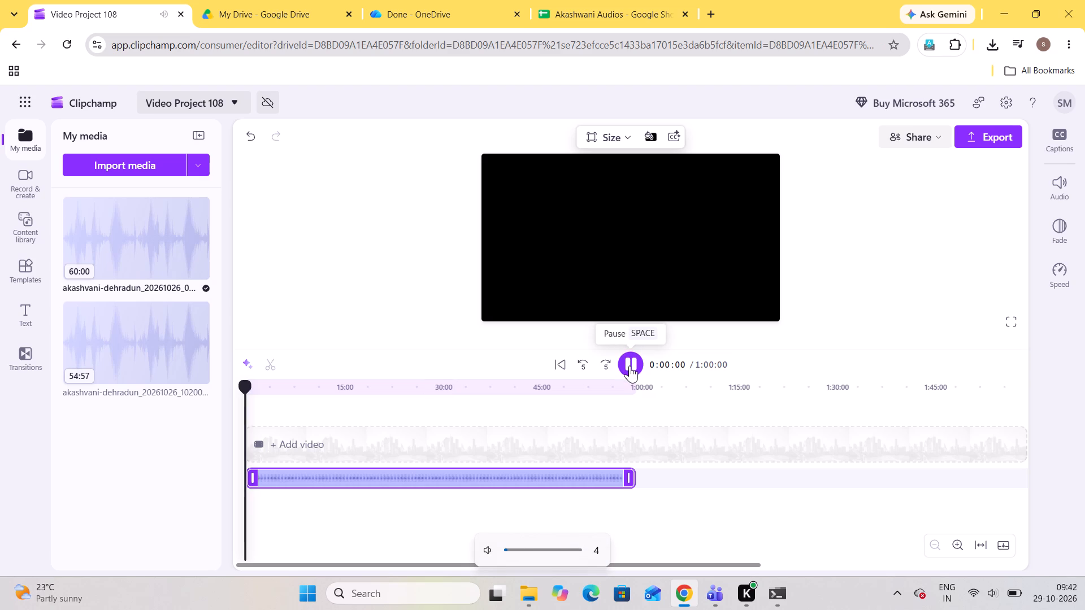
Skim through the 60-minute Akashvani Dehradun recording from its beginning to about 19 minutes, listening for the next folk song.
click(257, 395)
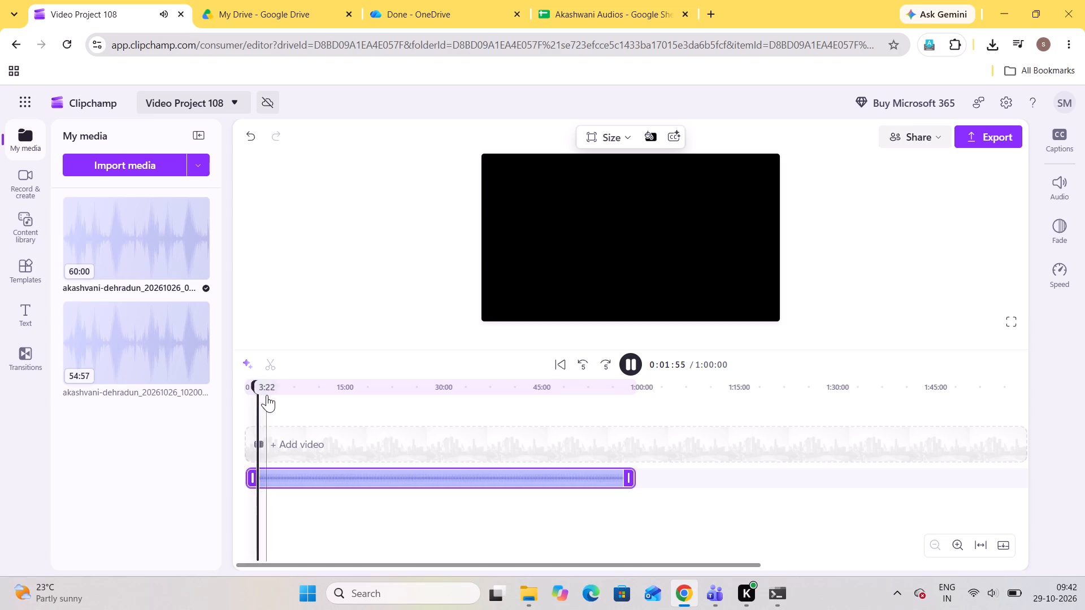
click(267, 395)
click(279, 394)
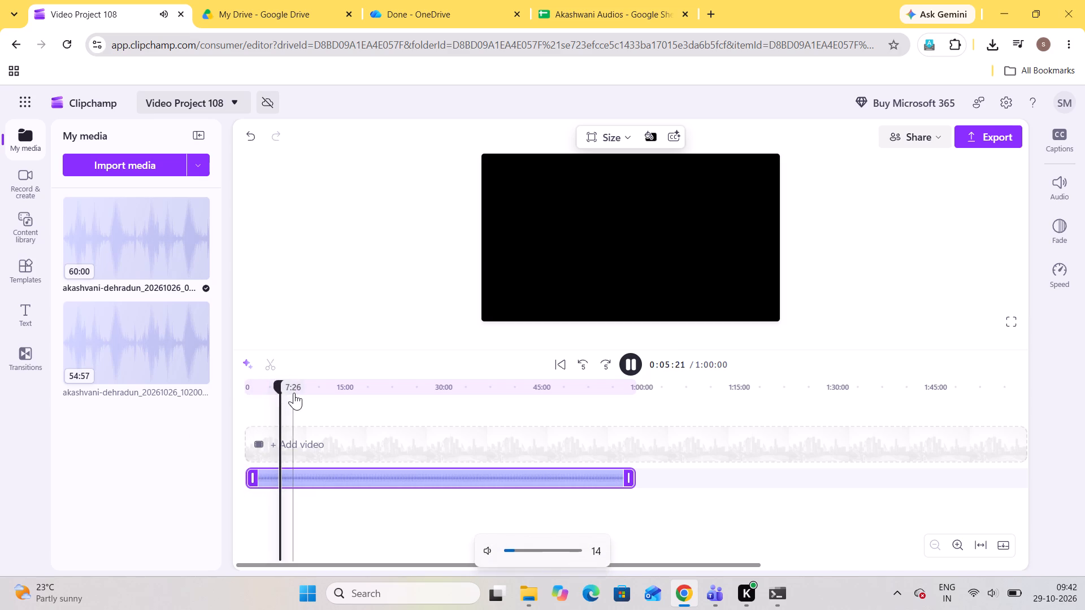
click(294, 393)
click(303, 393)
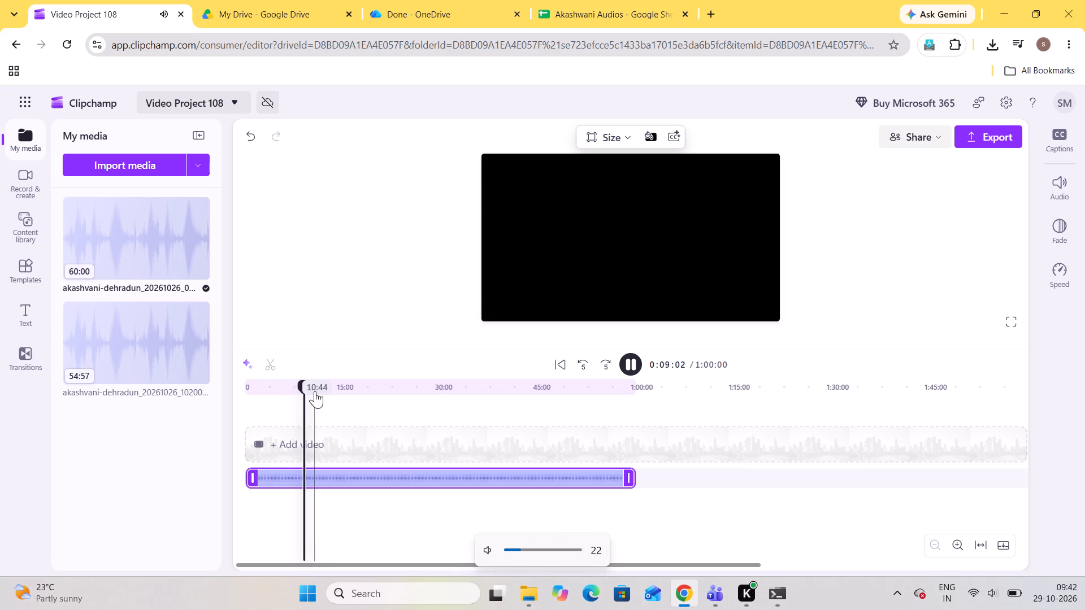
click(315, 391)
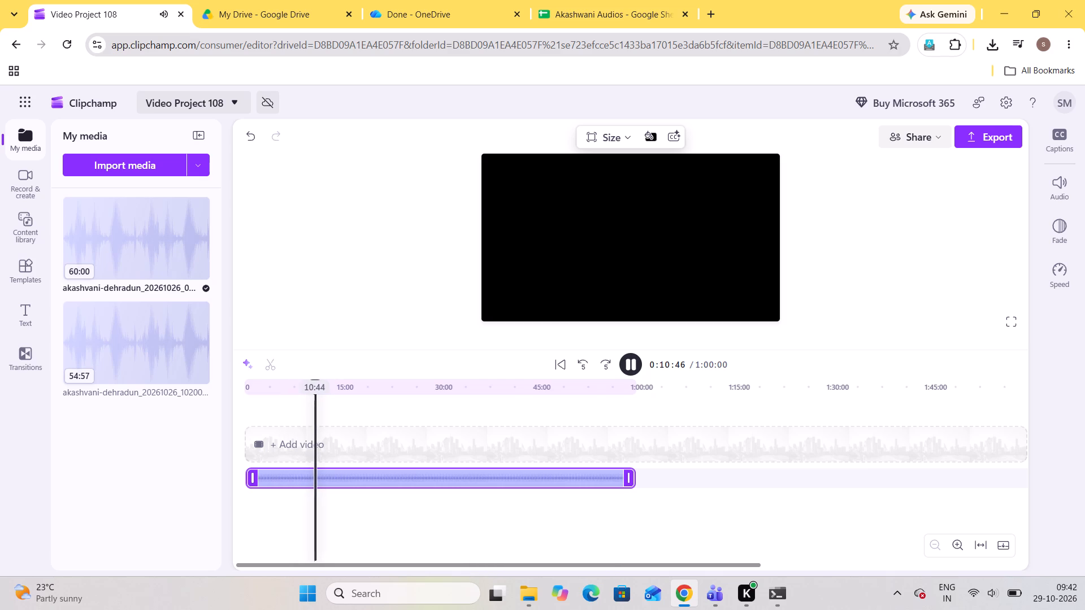
click(331, 387)
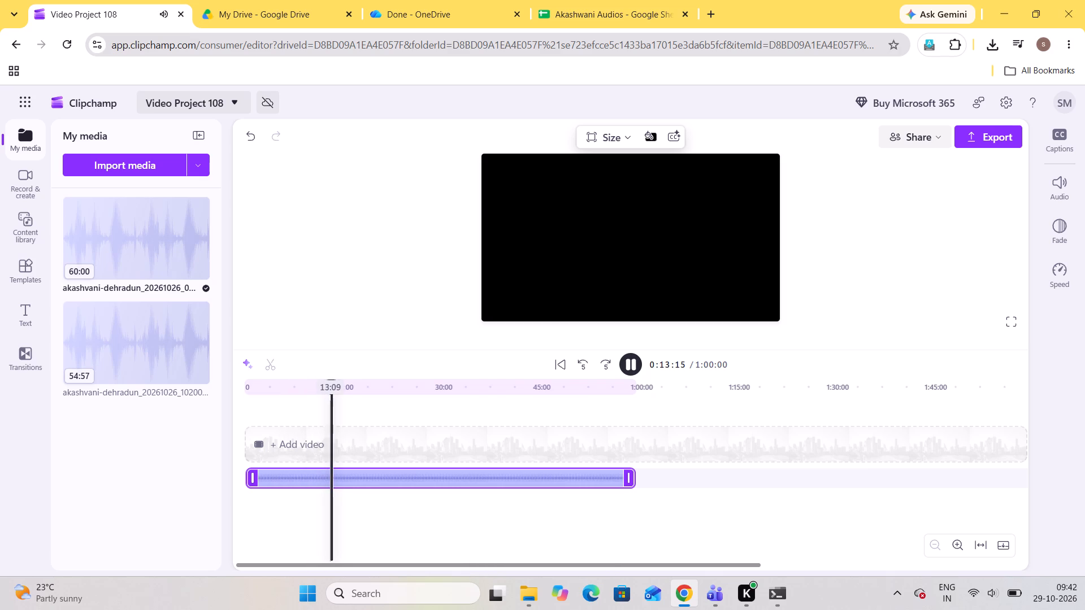
click(343, 387)
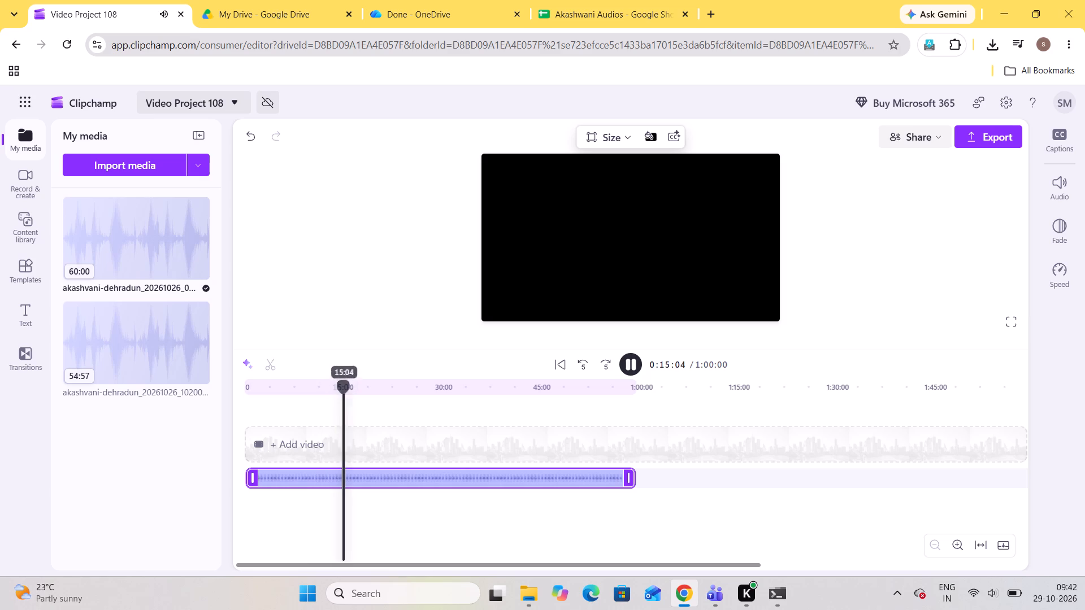
click(354, 388)
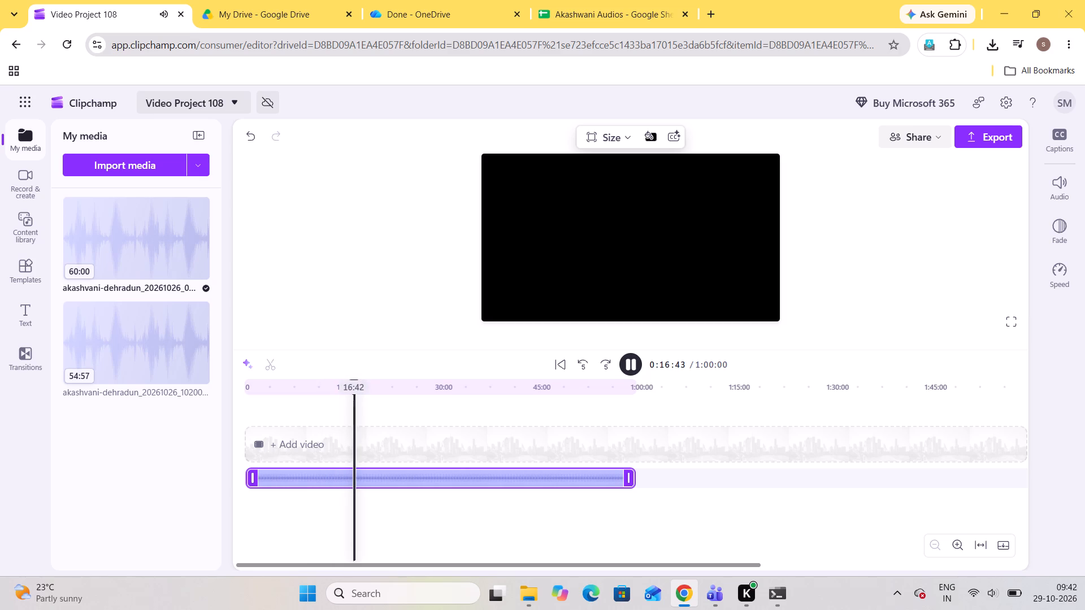
click(365, 387)
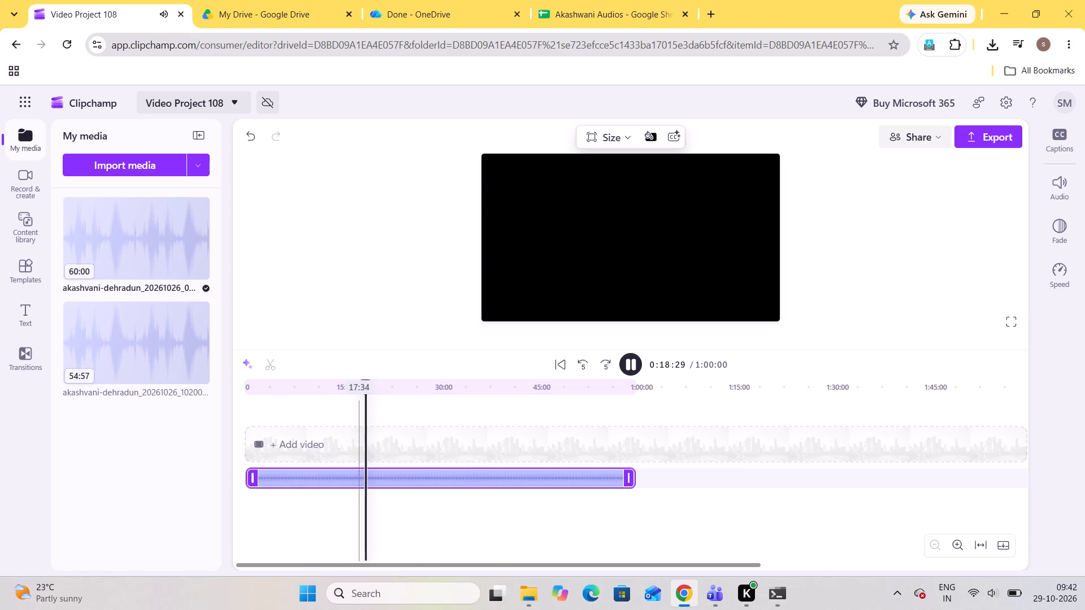
click(359, 387)
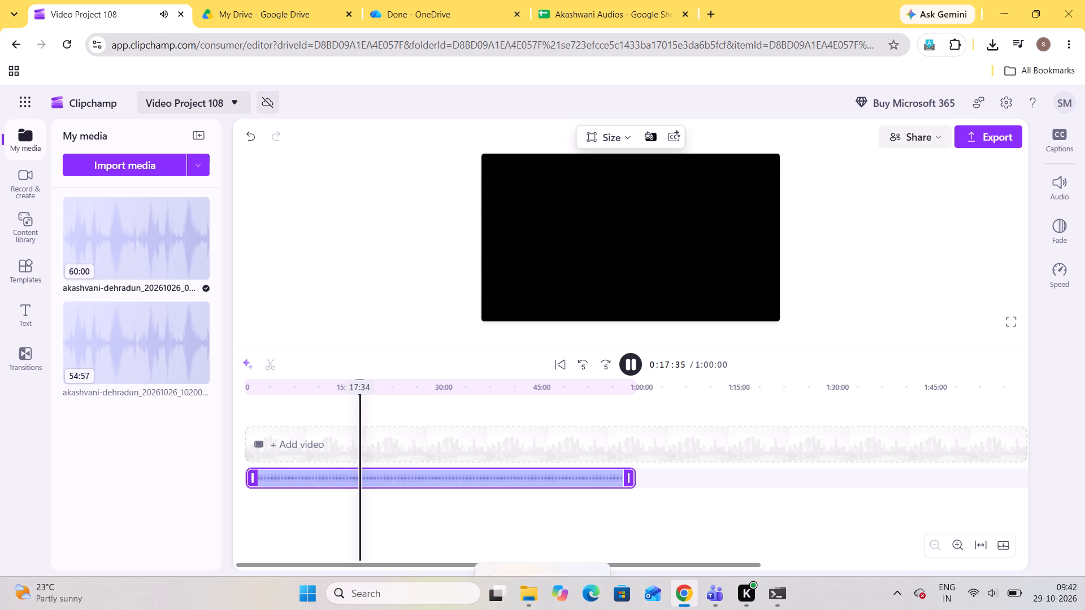
click(369, 385)
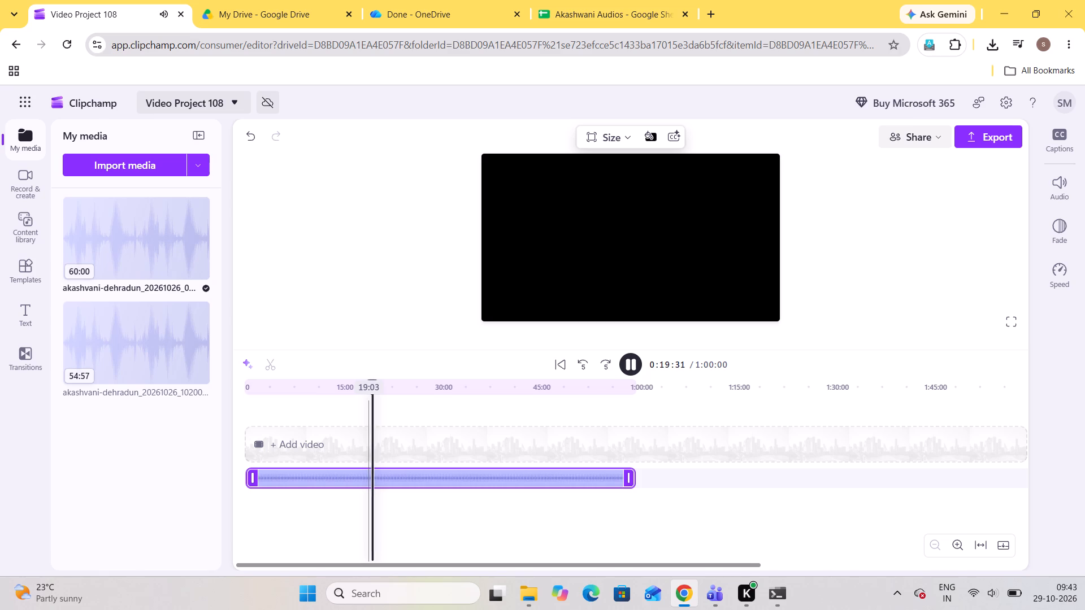
Locate the start of the song by ear and split the recording's audio clip at 0:17:48.
click(365, 386)
click(345, 390)
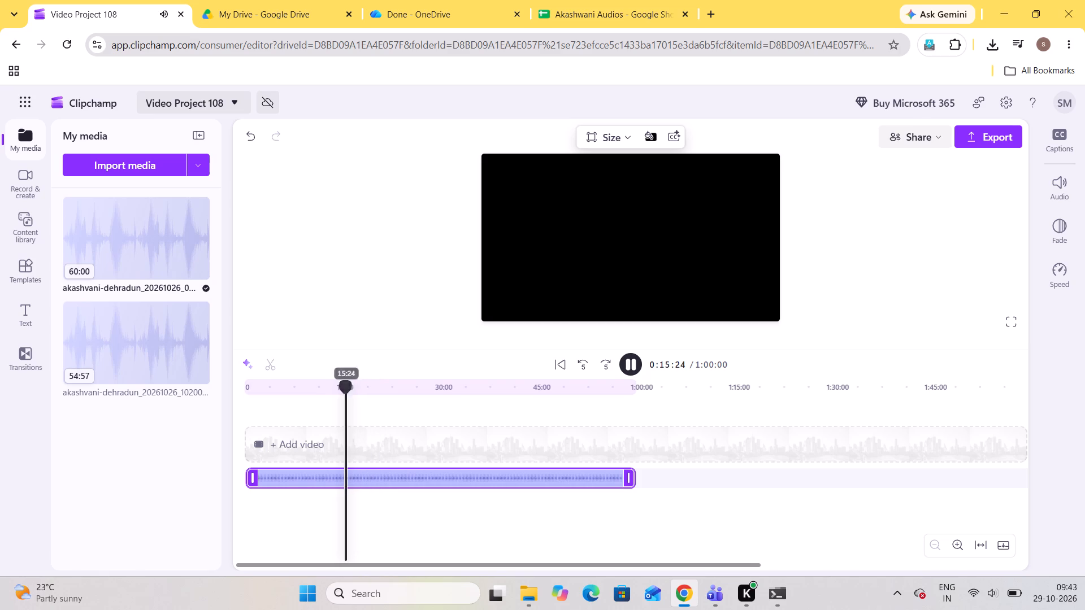
click(357, 393)
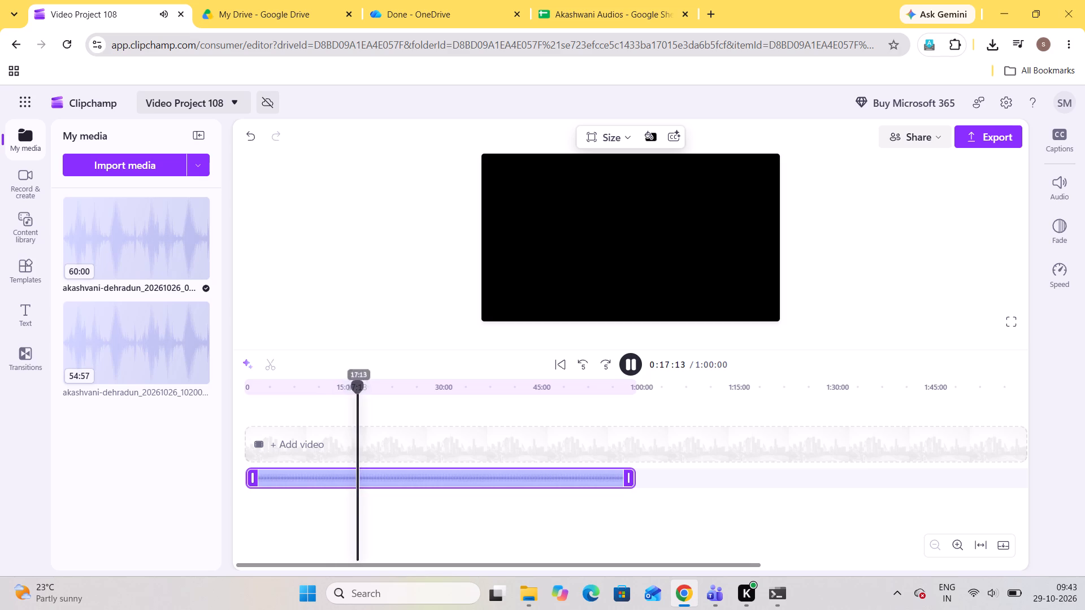
click(354, 393)
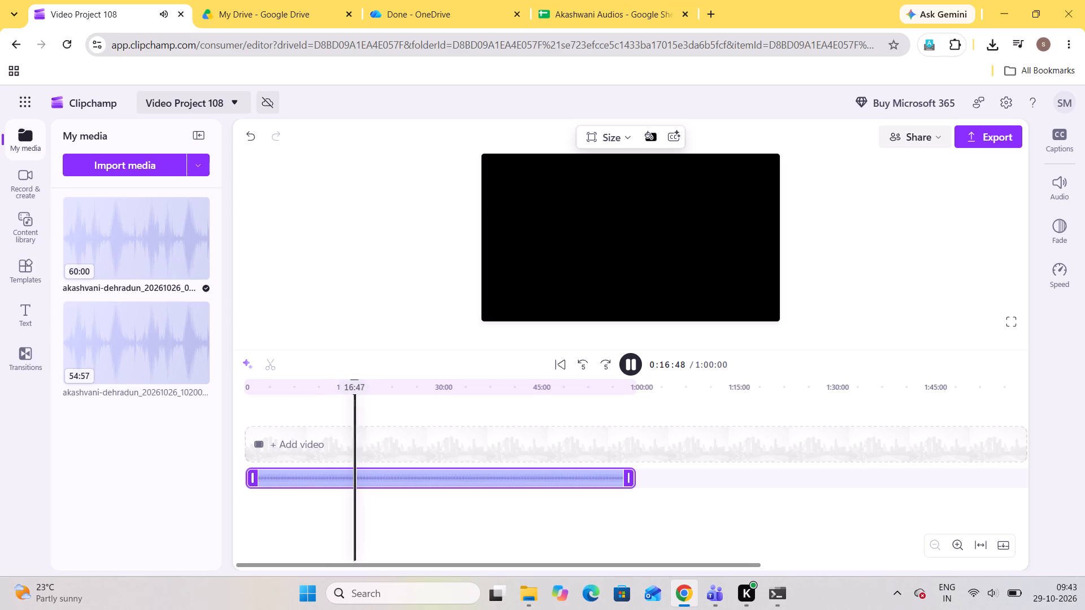
click(359, 393)
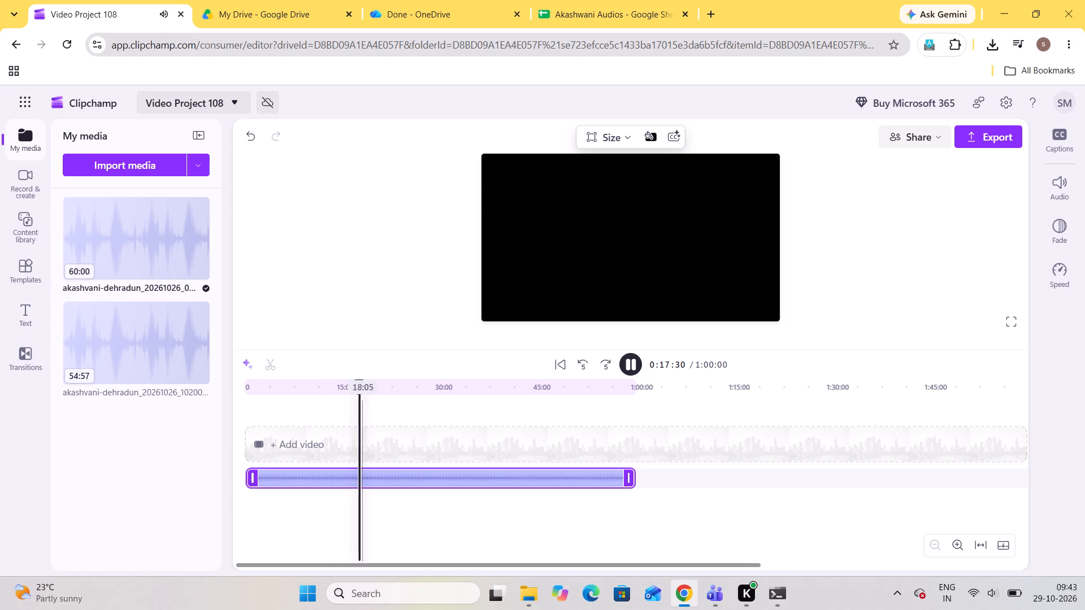
click(363, 393)
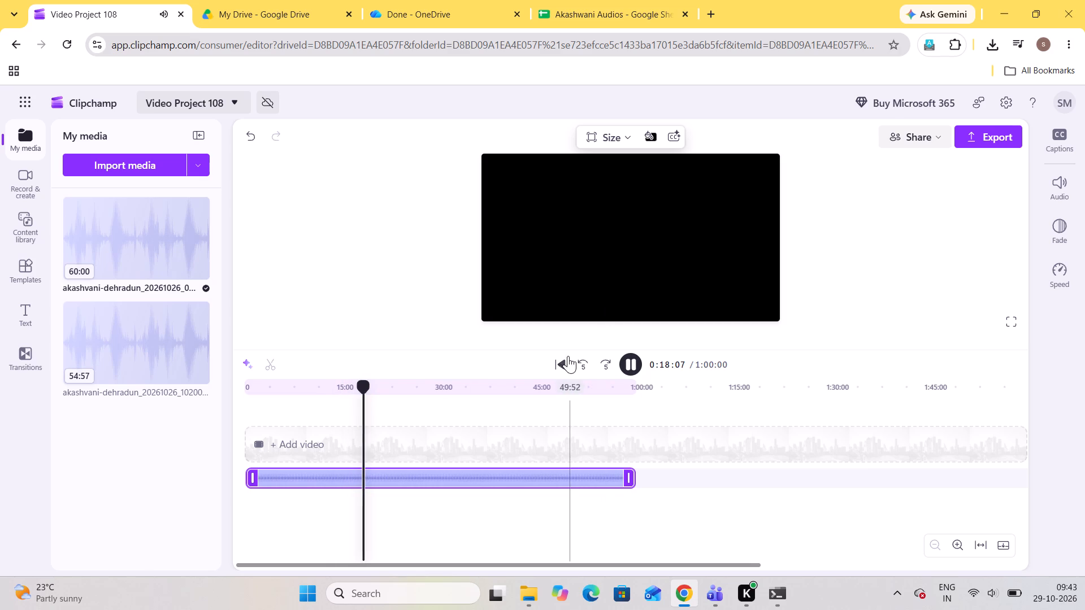
triple_click(581, 360)
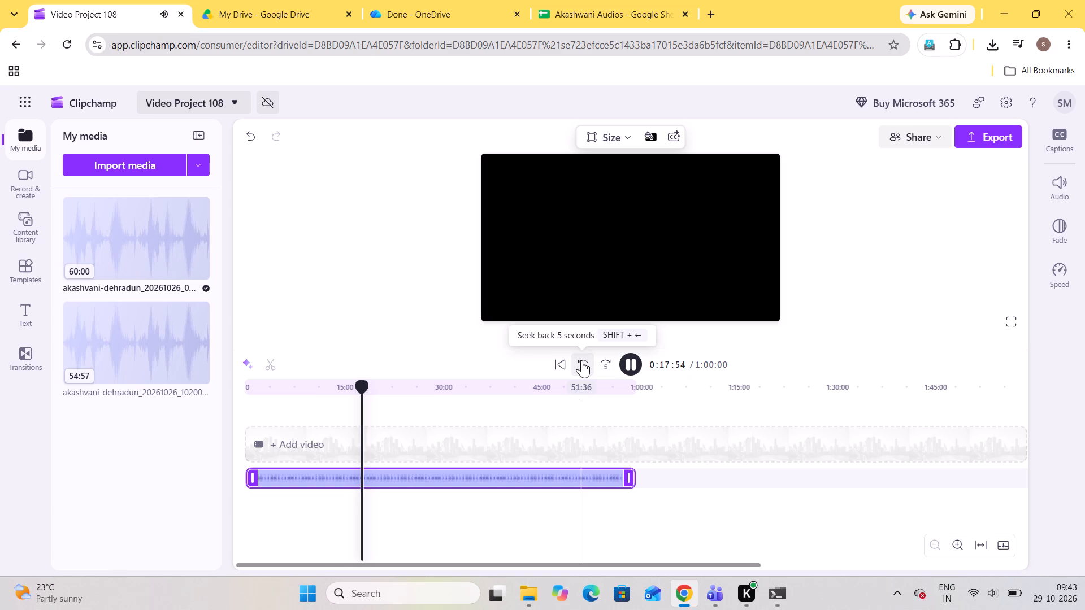
click(581, 360)
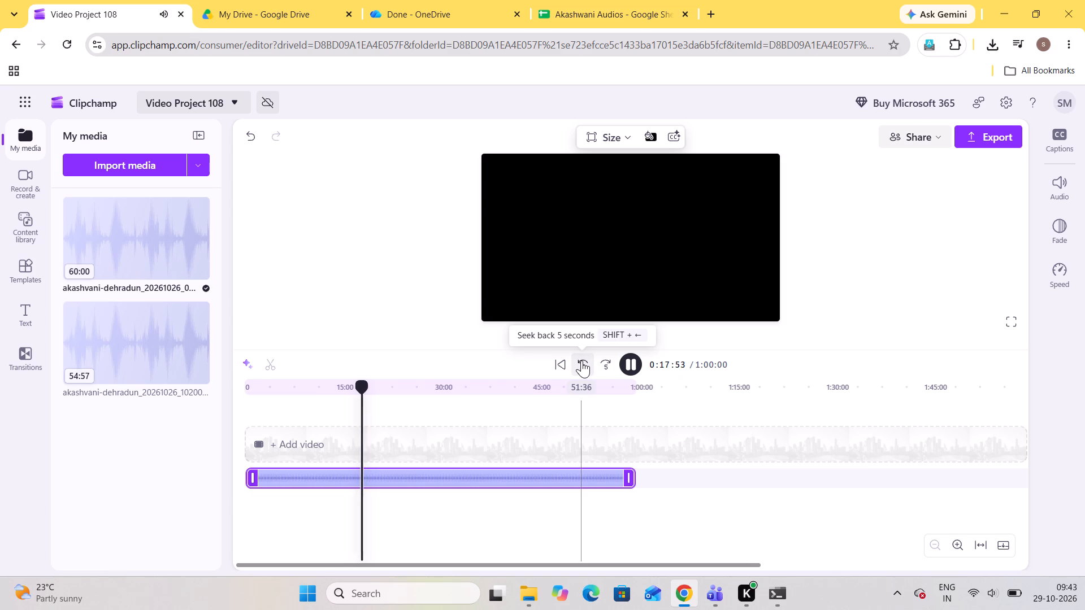
triple_click(581, 360)
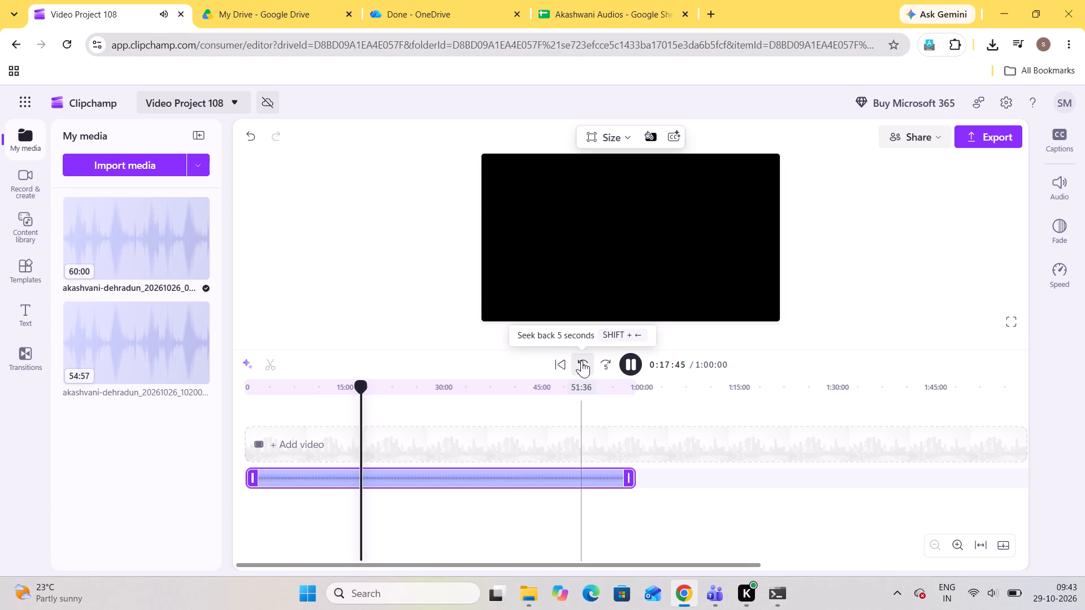
click(581, 360)
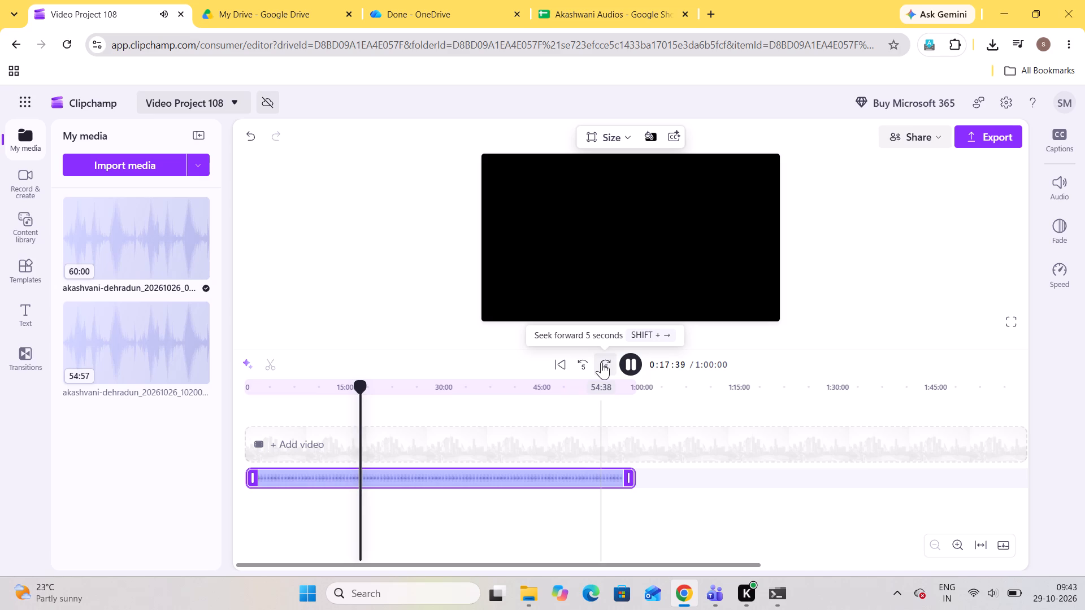
click(630, 360)
click(630, 360)
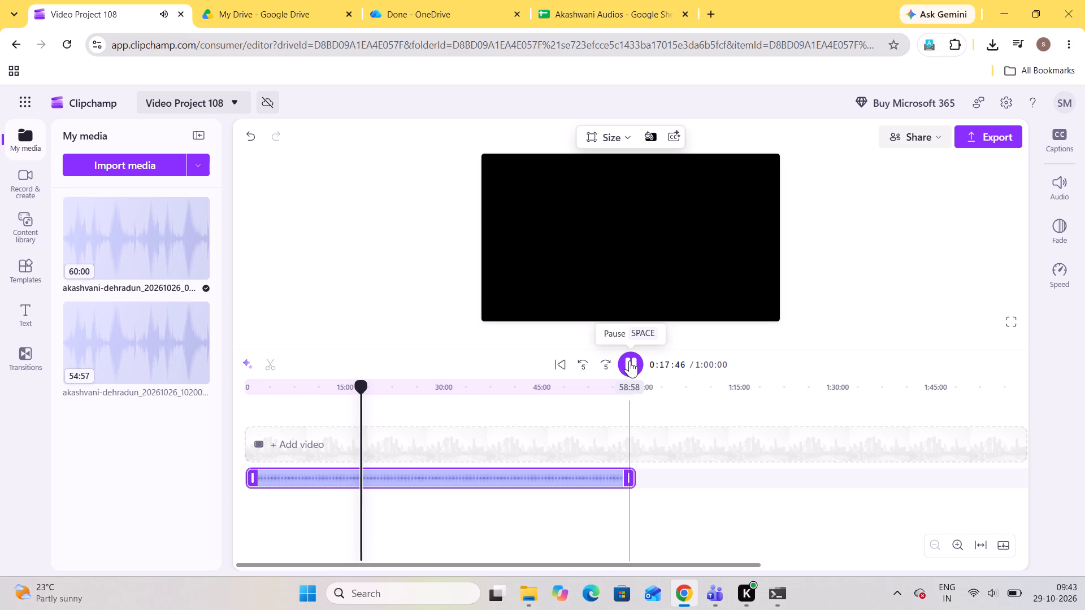
click(630, 360)
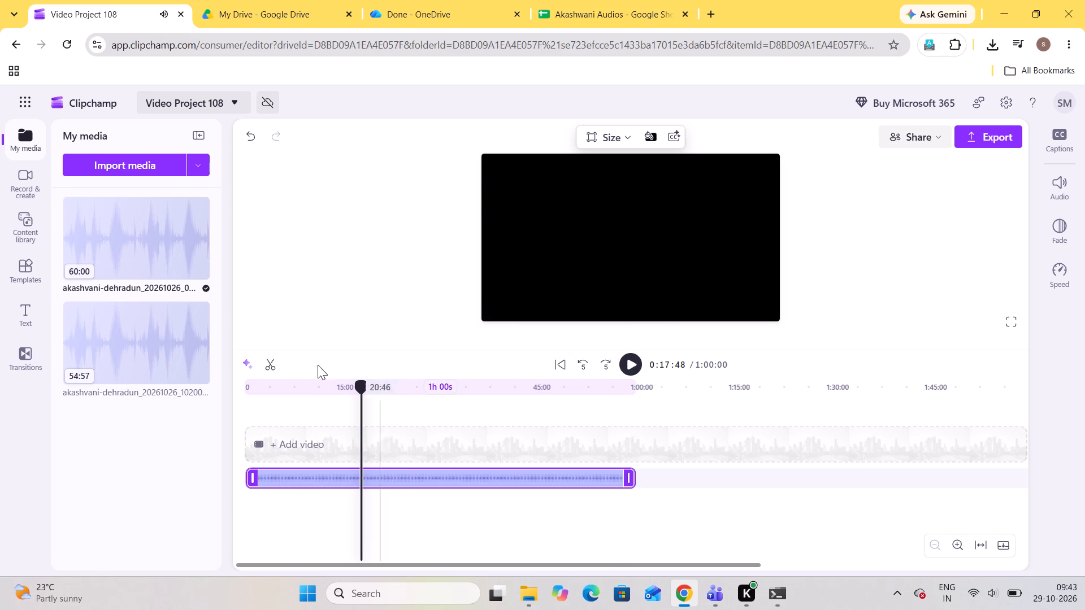
click(276, 359)
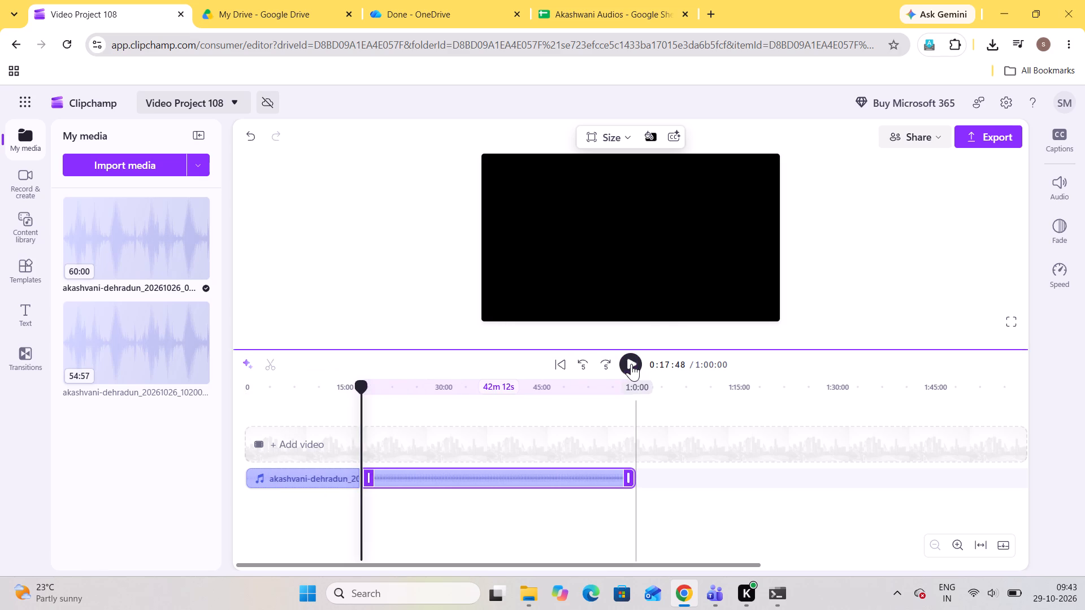
Play the audio from the new cut at 0:17:48 to check the beginning of the song.
click(628, 363)
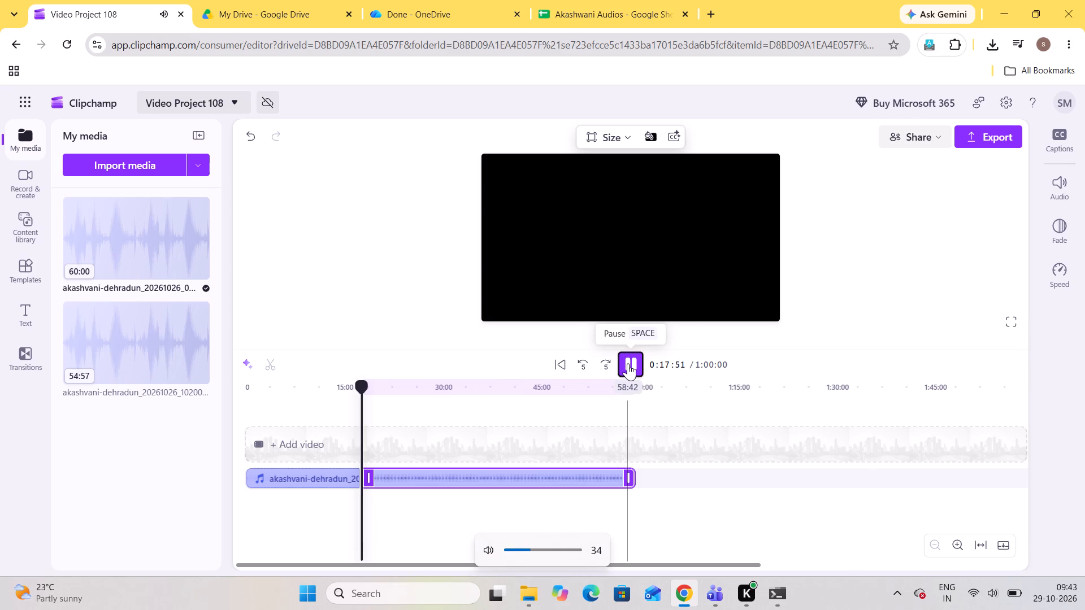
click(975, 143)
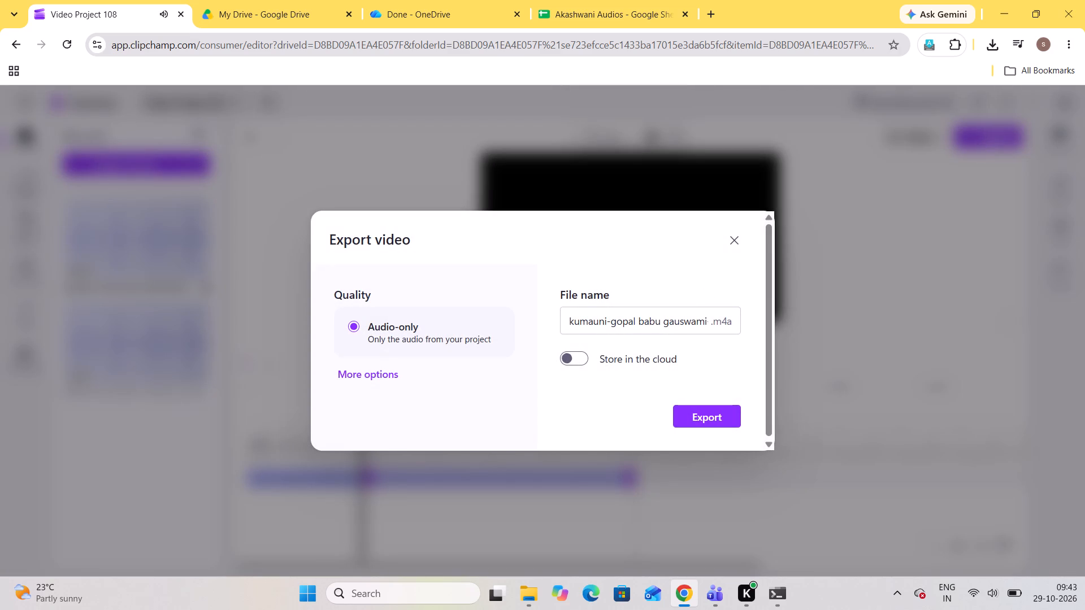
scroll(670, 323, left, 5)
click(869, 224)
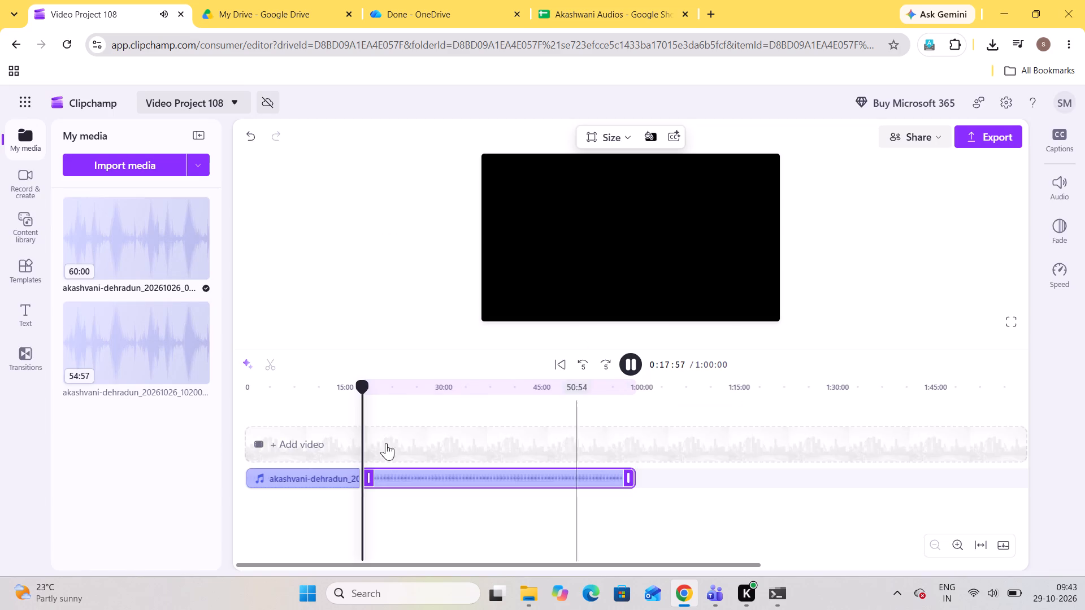
Listen to passages between about 18:50 and 22:07 after the cut to identify the song and follow its course.
click(368, 394)
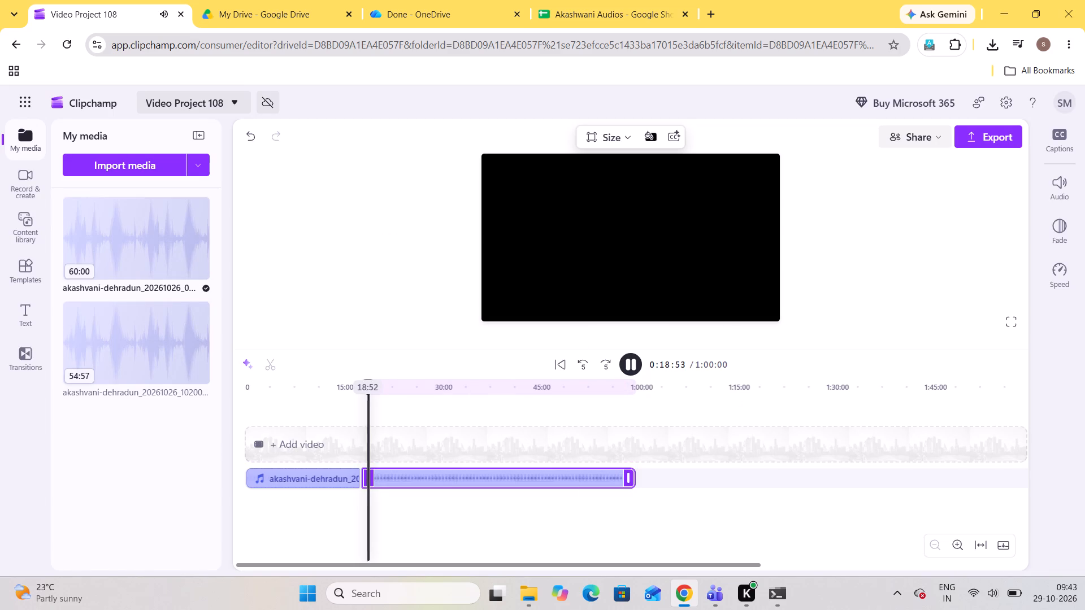
click(371, 394)
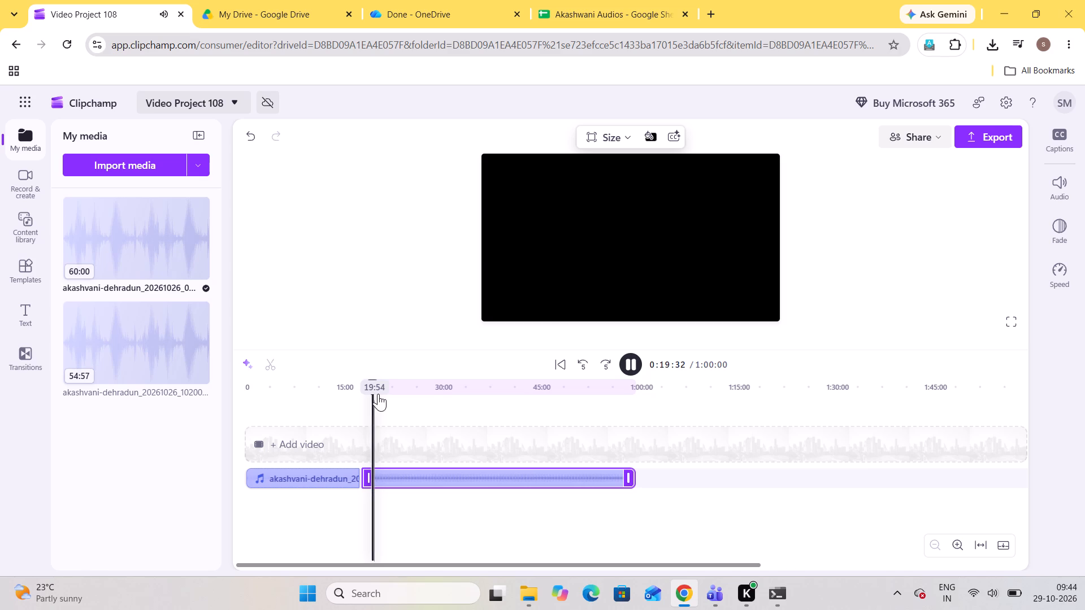
click(380, 392)
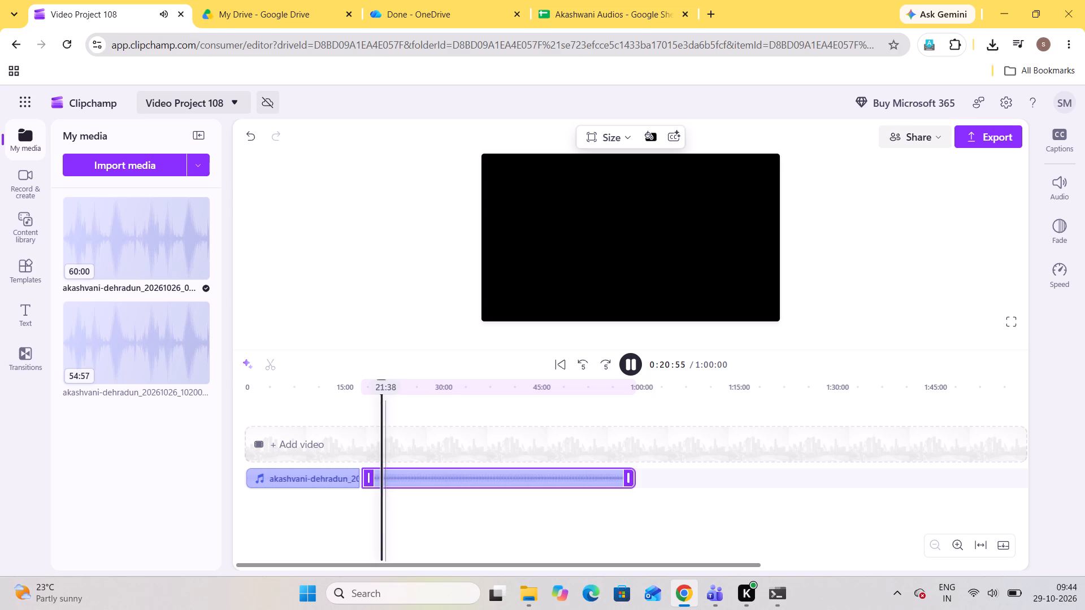
click(386, 390)
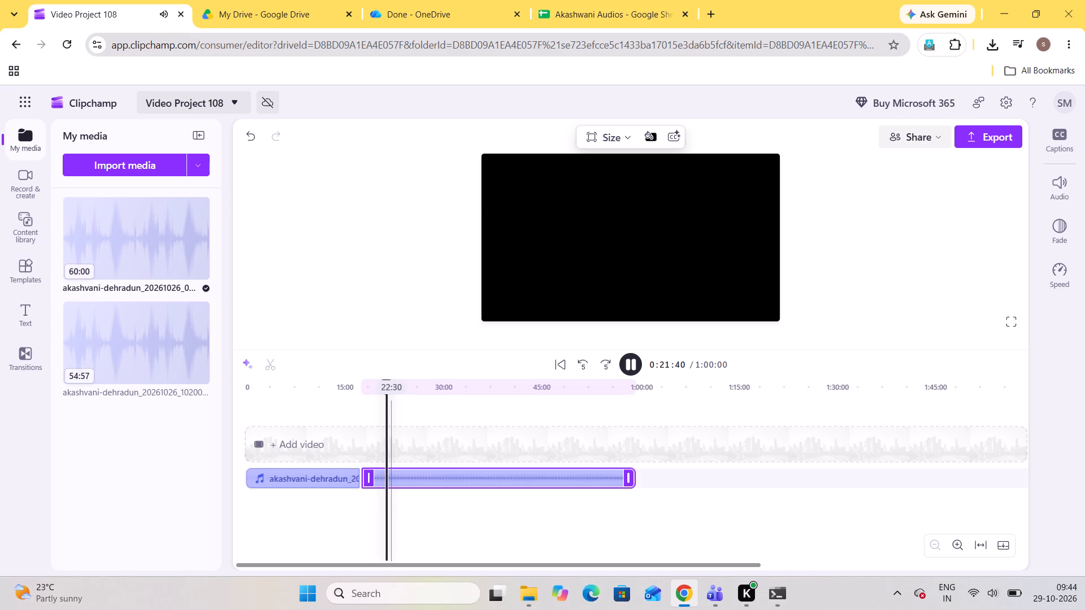
click(624, 370)
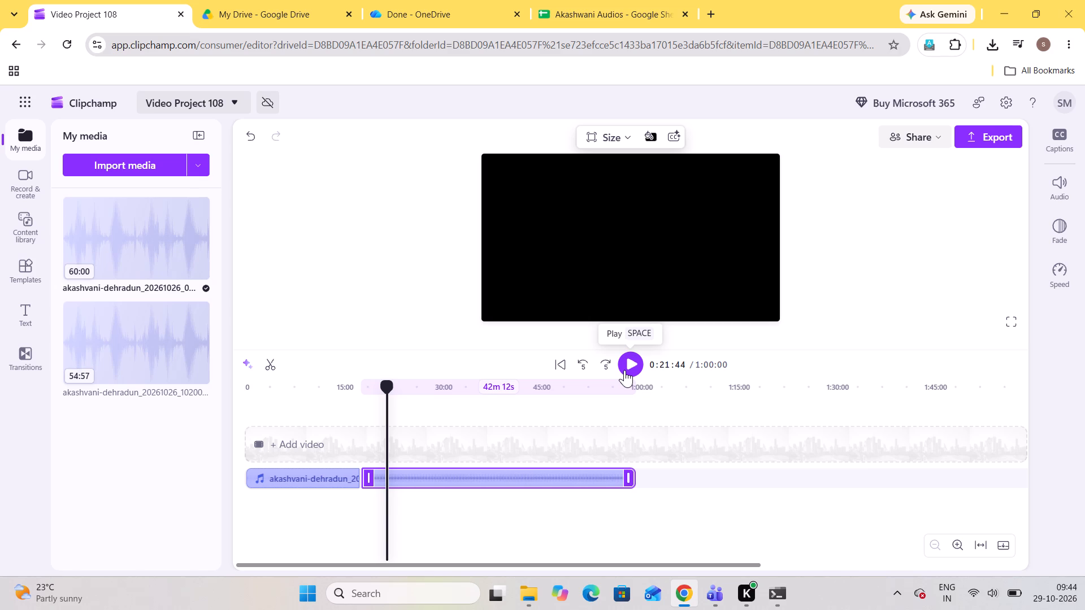
click(624, 370)
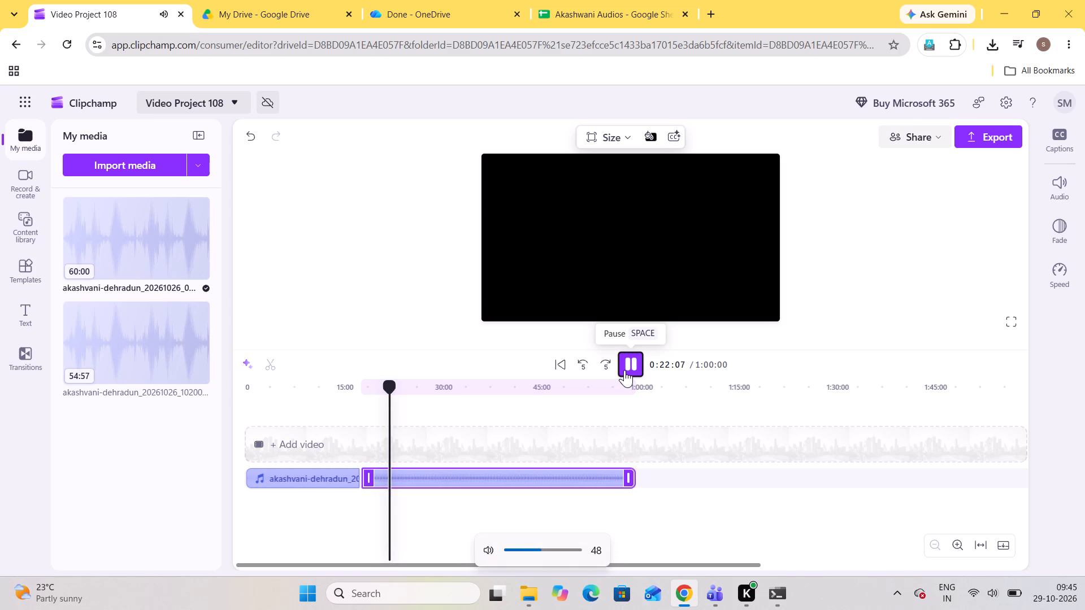
click(376, 395)
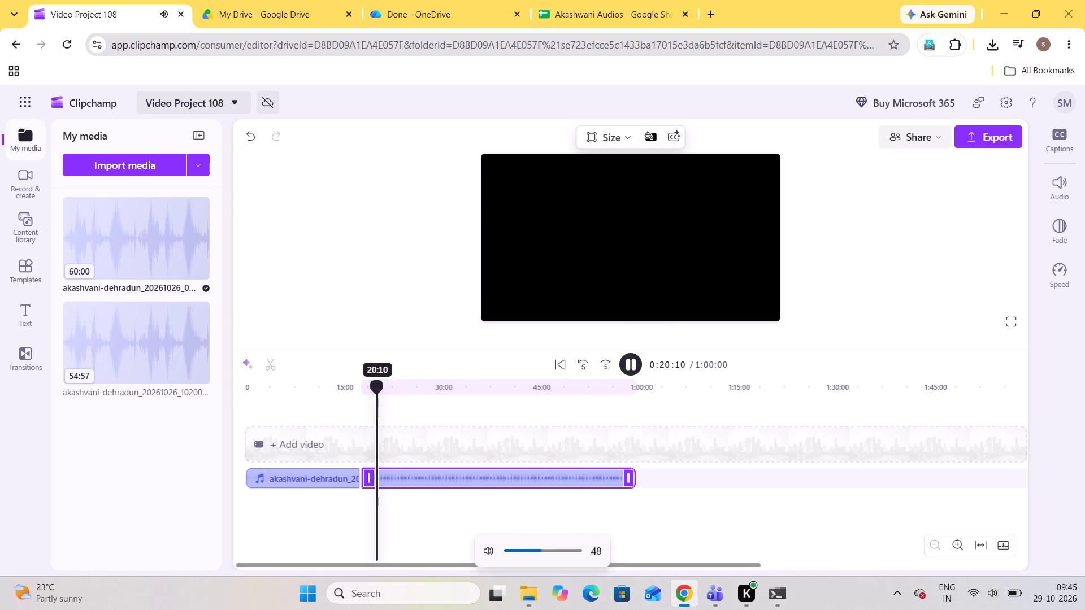
click(372, 395)
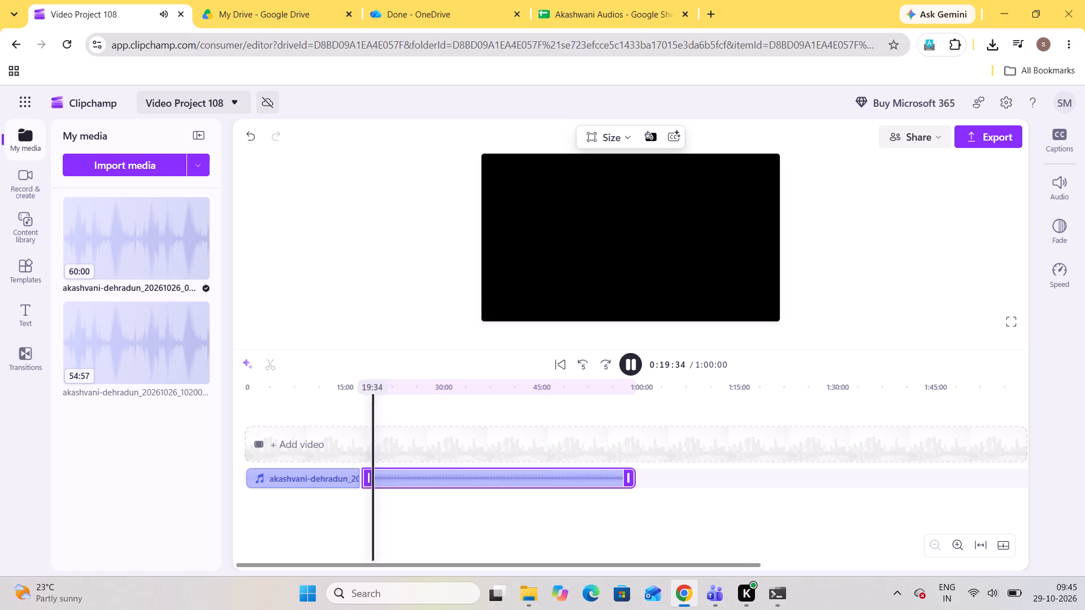
click(368, 395)
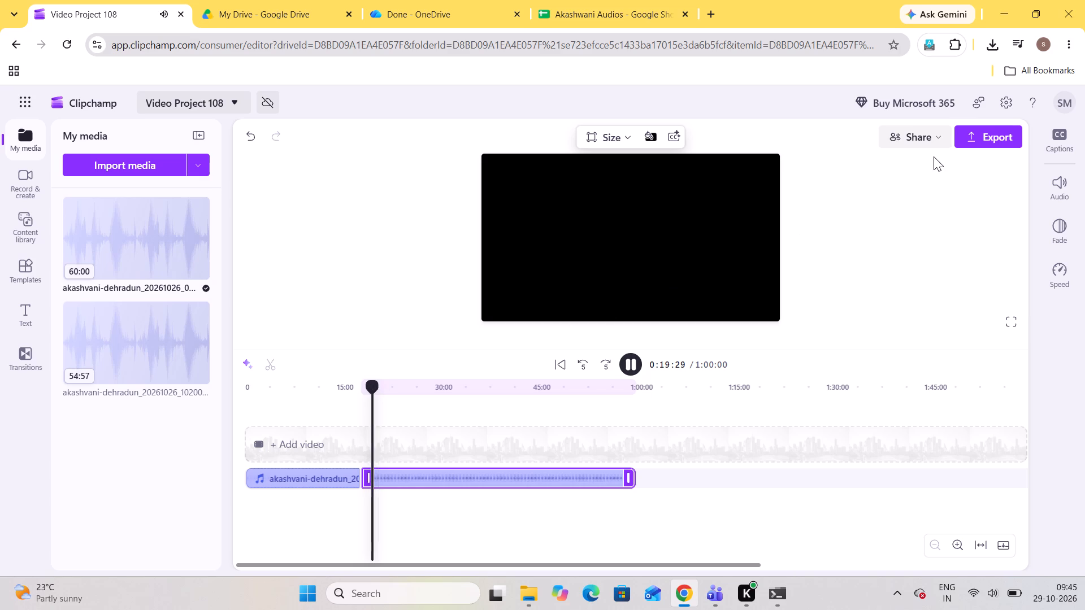
Enter kumauni-jhan piye sharaba as the file name for the audio-only export, and leave the export settings without exporting.
click(983, 139)
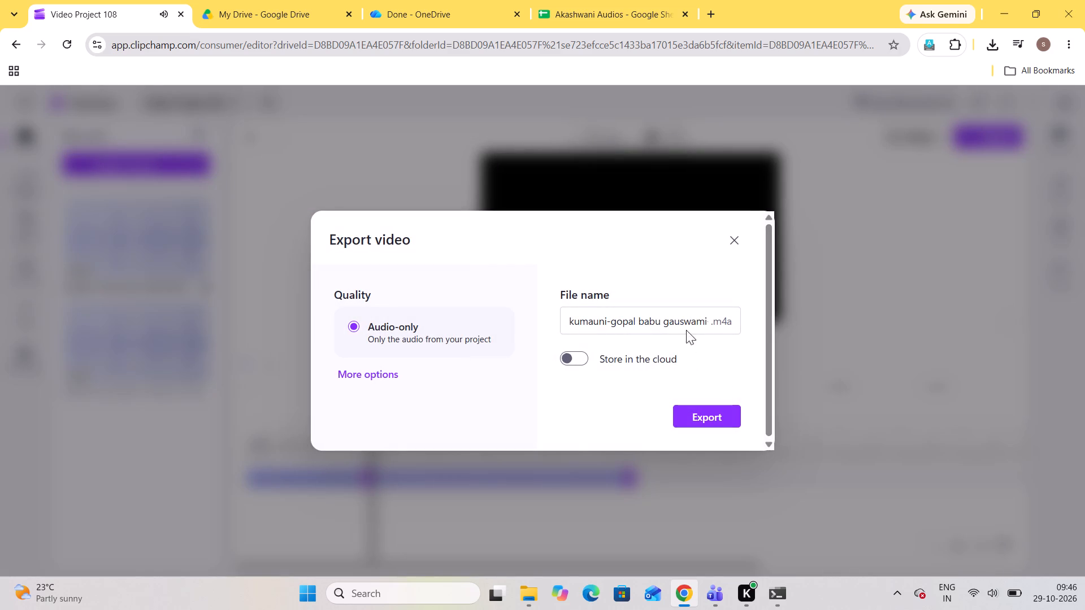
drag(613, 314, 1052, 290)
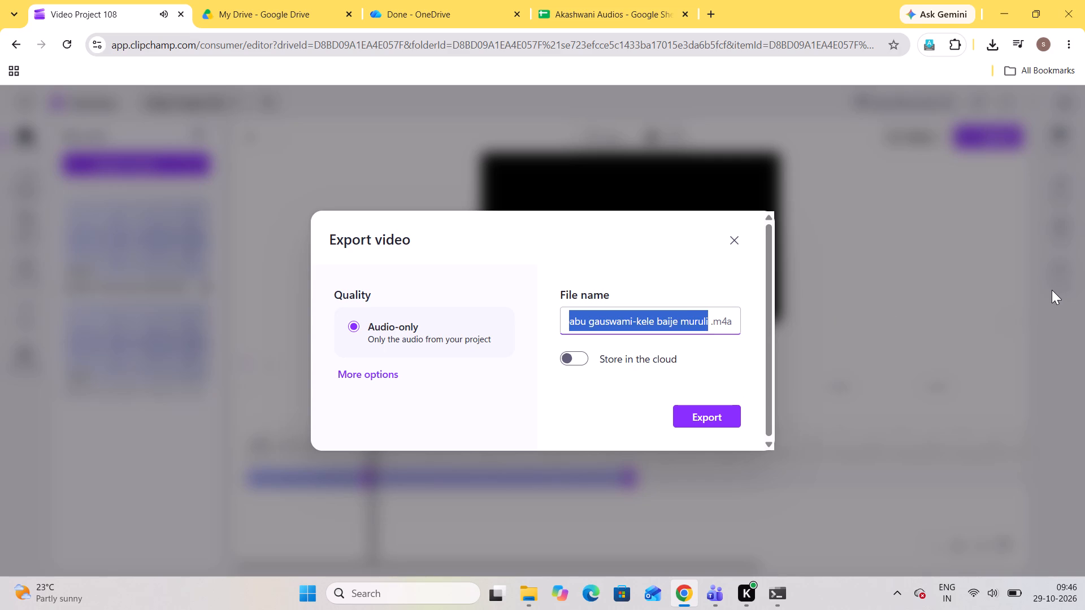
key(BackSpace)
text(jhan piye shara)
text(ba)
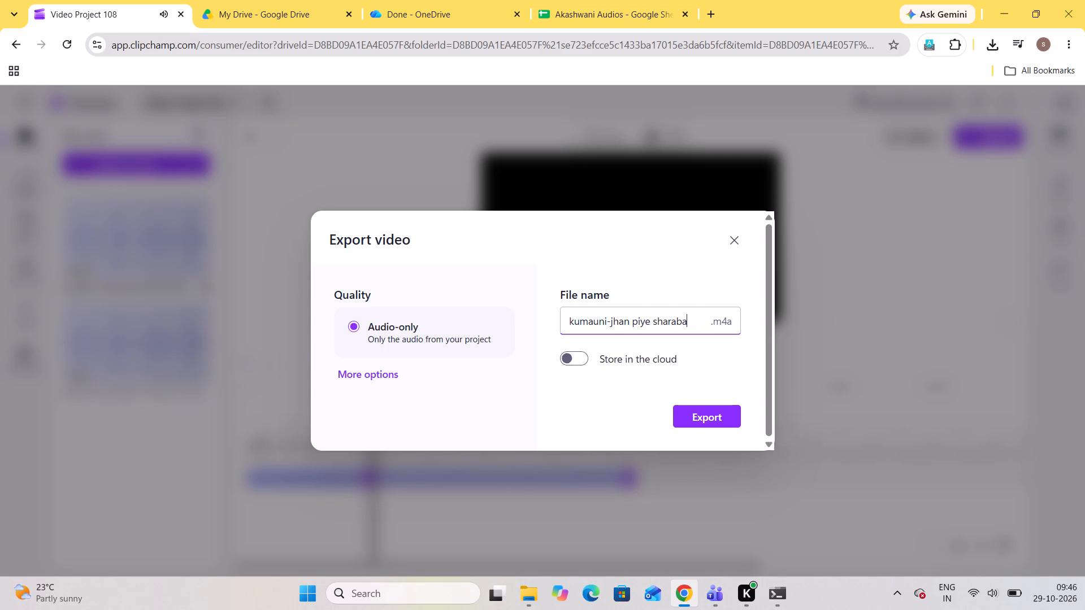
click(841, 141)
Listen to passages from 0:19:43 to about 23:08, going back to about 22:28, to find where the song ends.
click(627, 365)
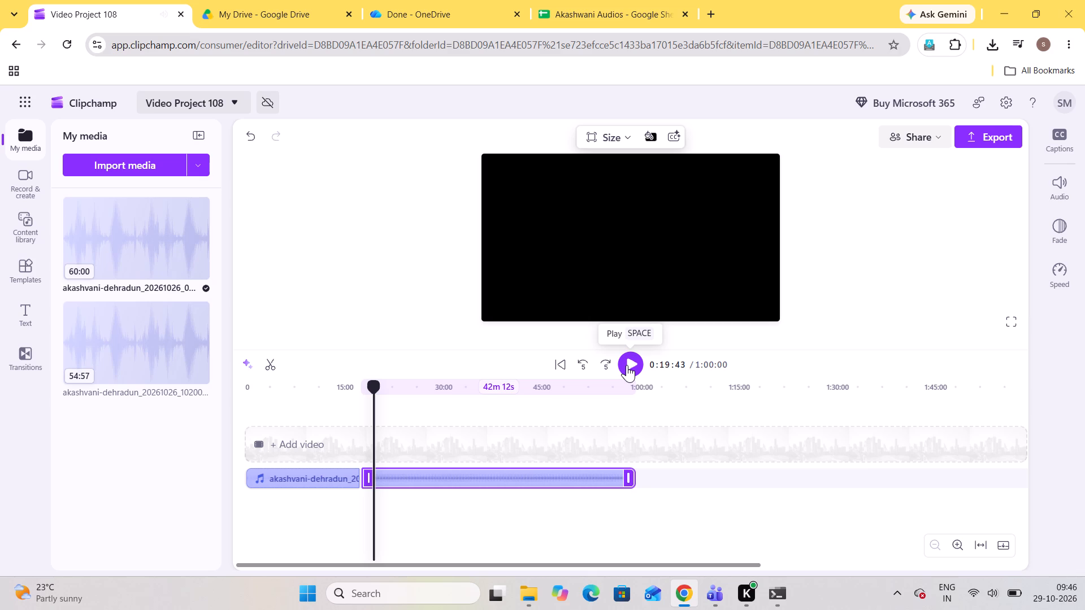
click(627, 365)
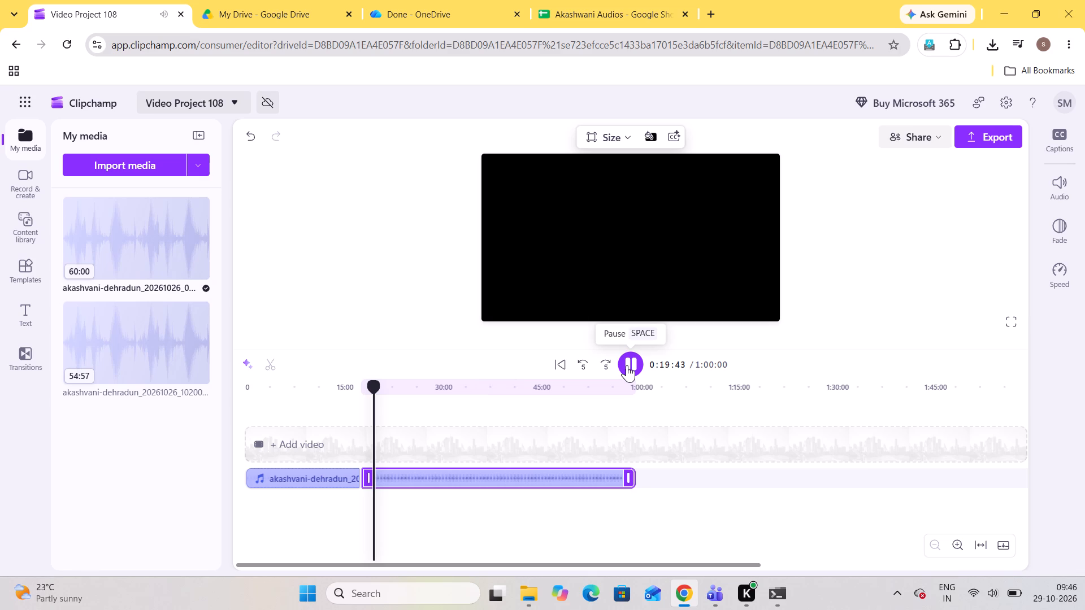
click(376, 387)
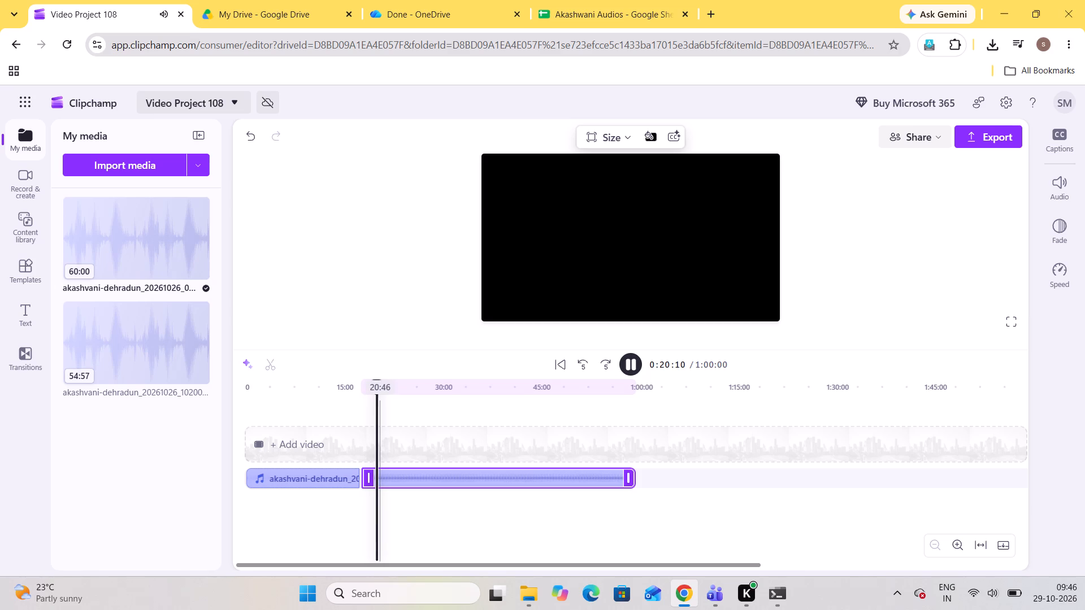
click(379, 388)
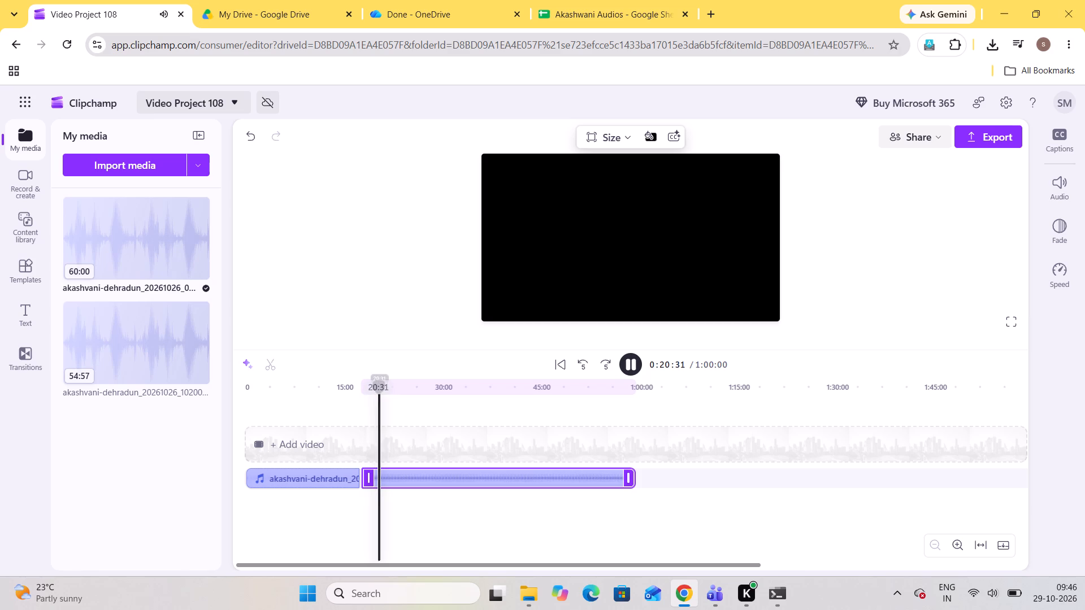
click(384, 389)
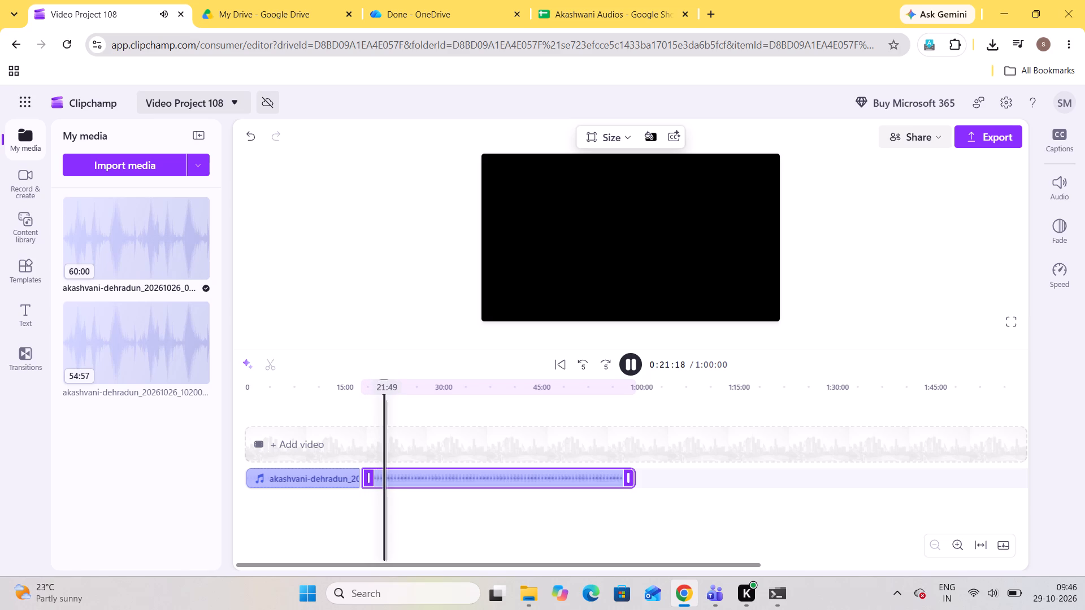
click(387, 389)
click(392, 389)
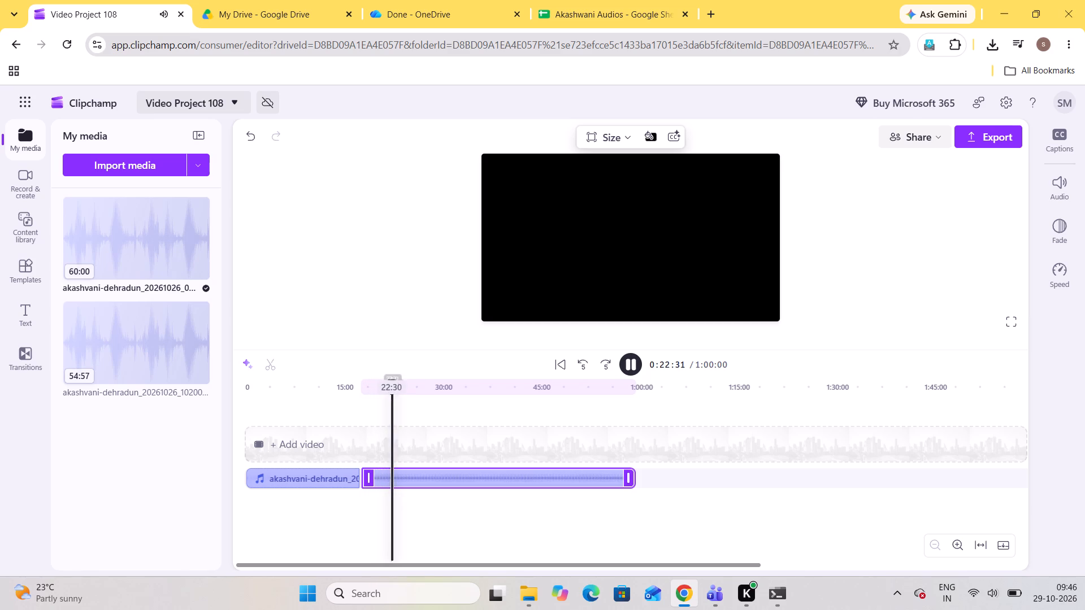
click(396, 389)
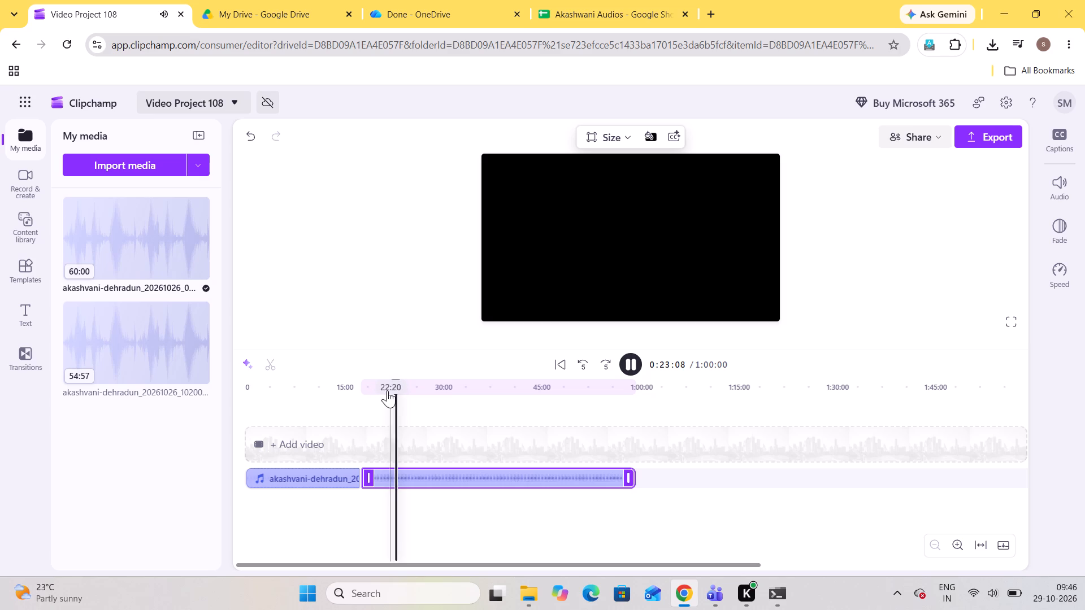
click(392, 390)
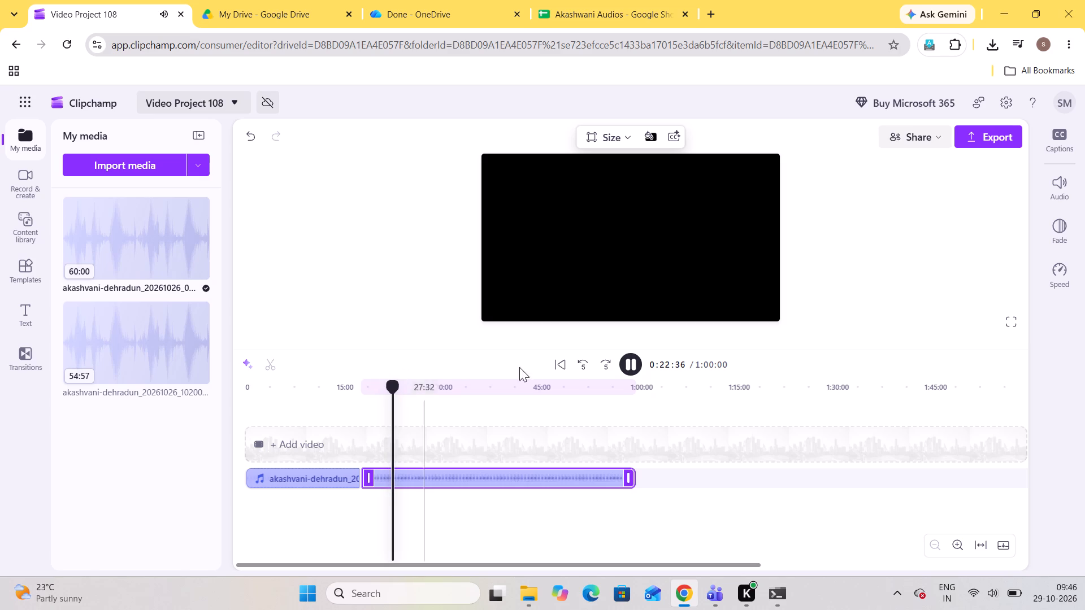
double_click(583, 365)
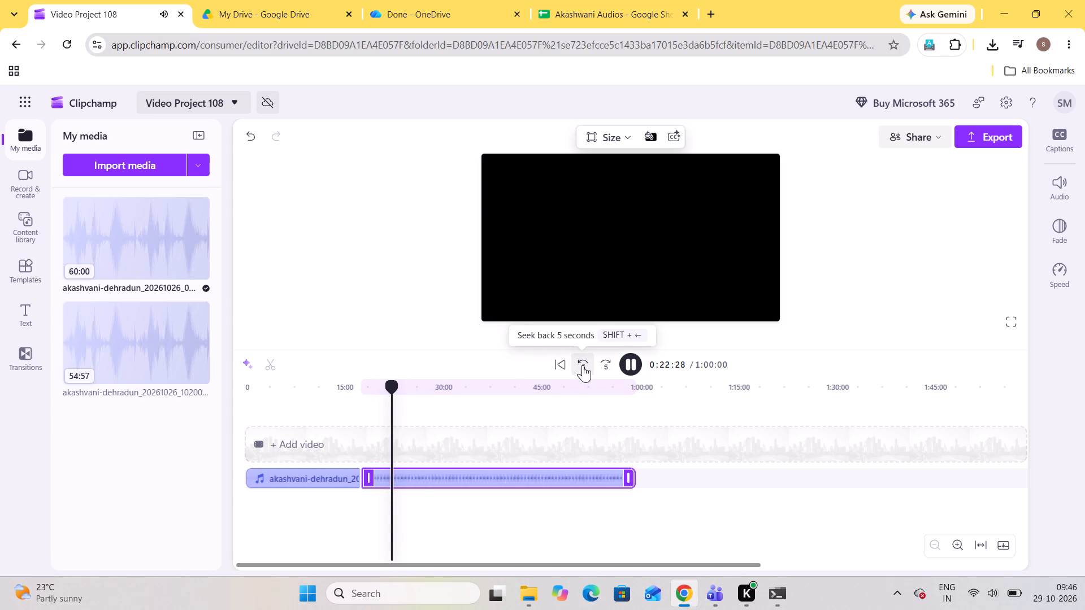
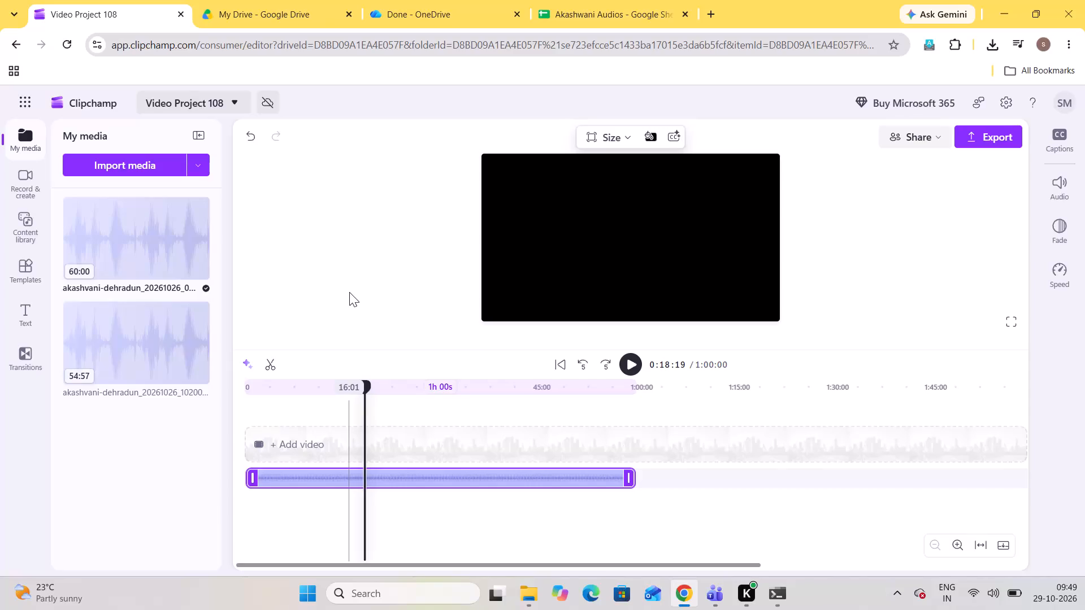
Listen from 0:18:19, go back to about 0:16:47, and skip forward in short jumps past 0:17:30 to find where the song begins.
click(625, 363)
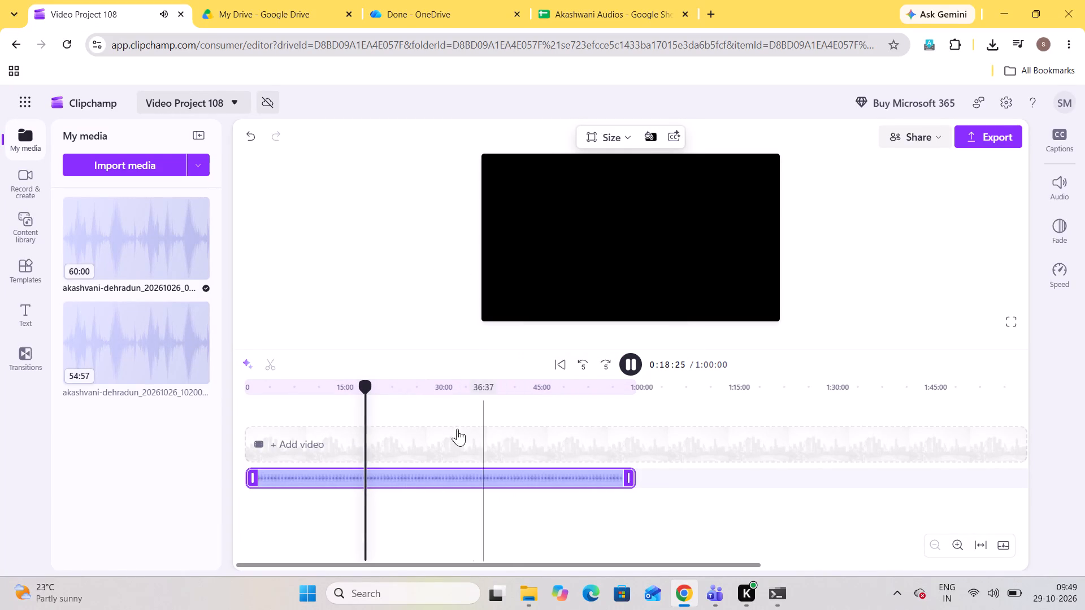
click(361, 392)
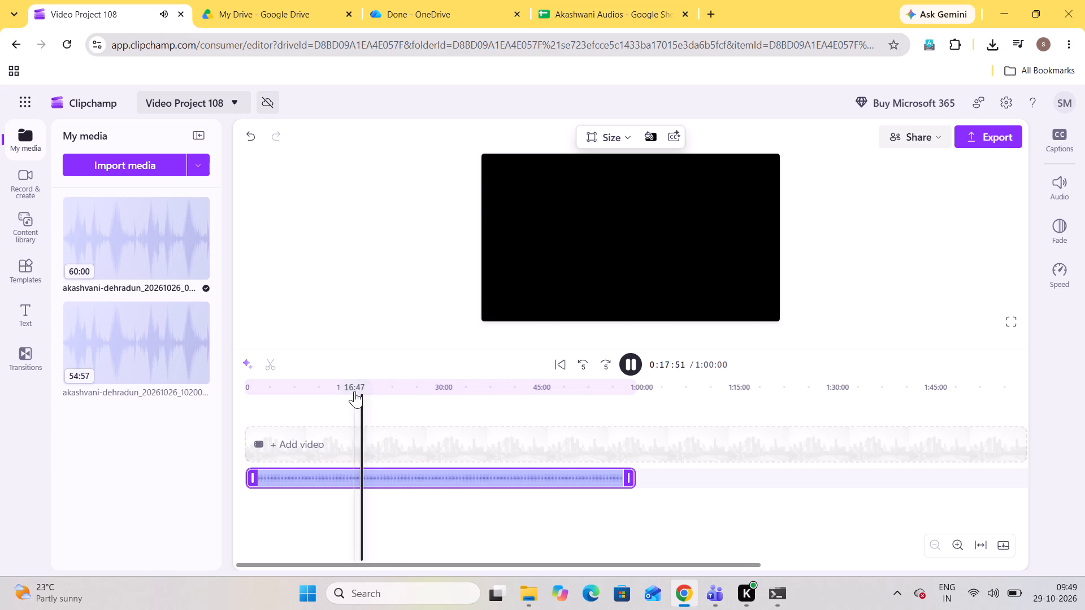
click(354, 391)
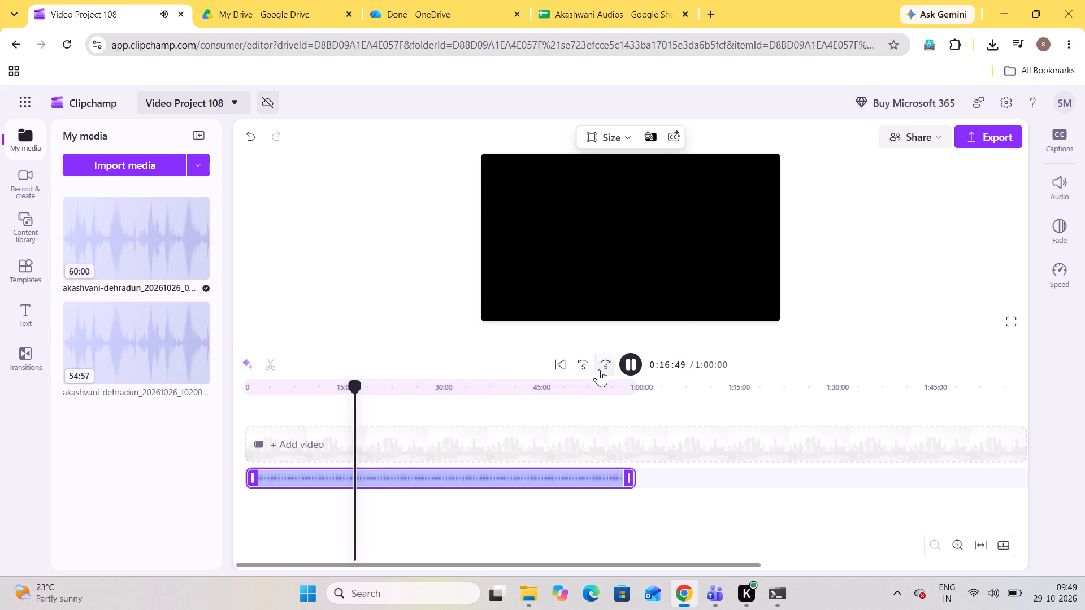
triple_click(606, 362)
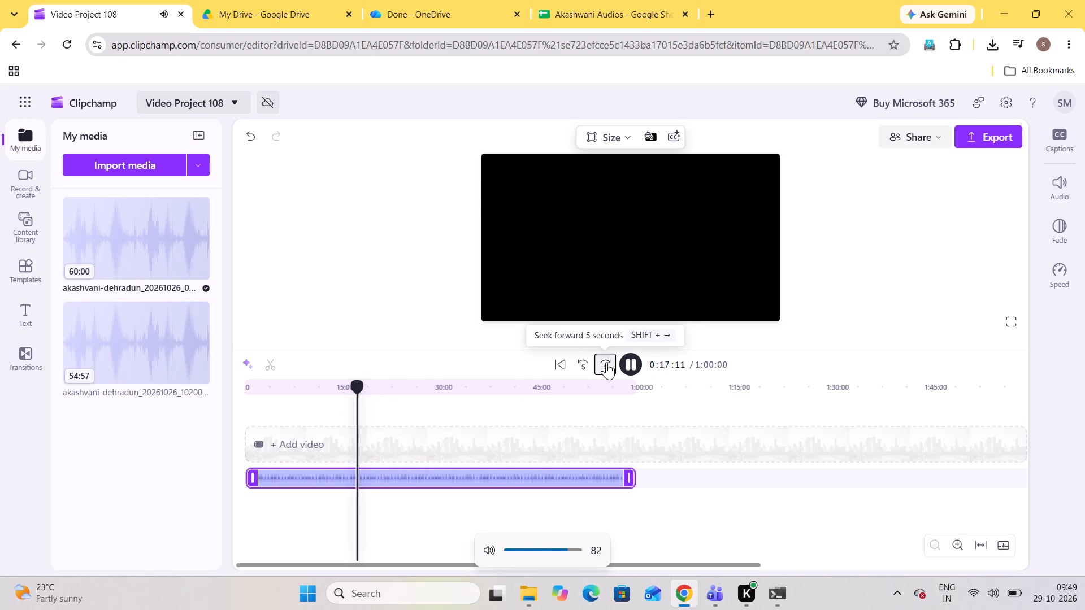
click(606, 362)
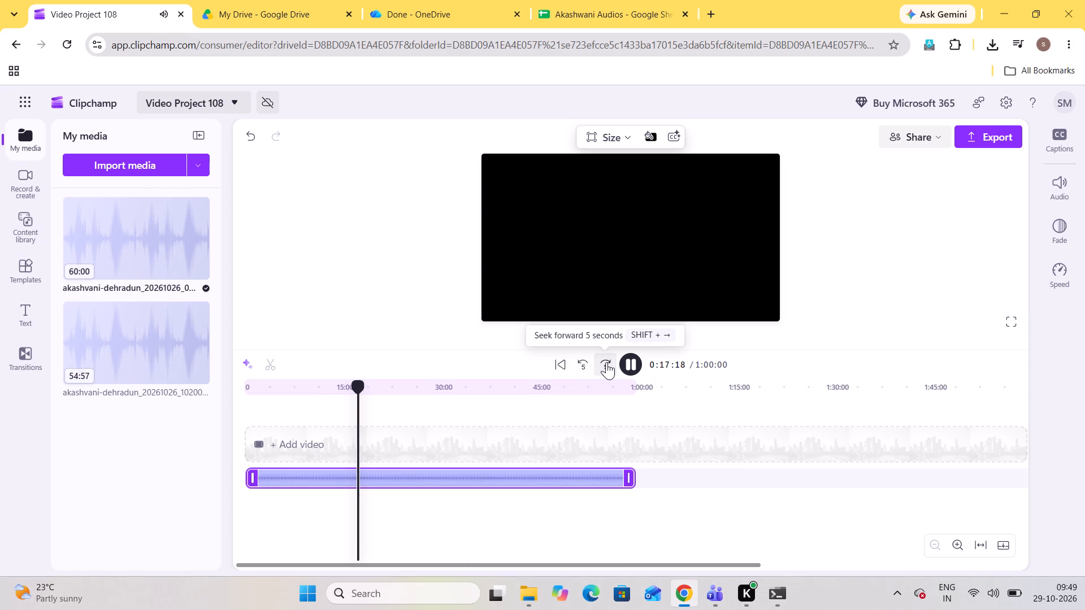
click(606, 362)
click(606, 362)
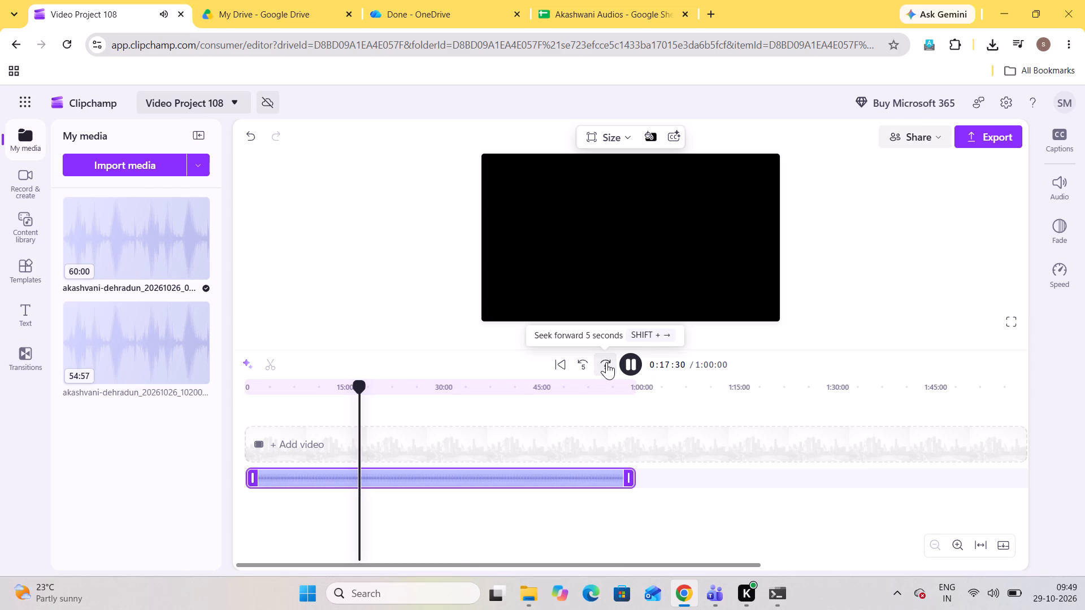
click(606, 362)
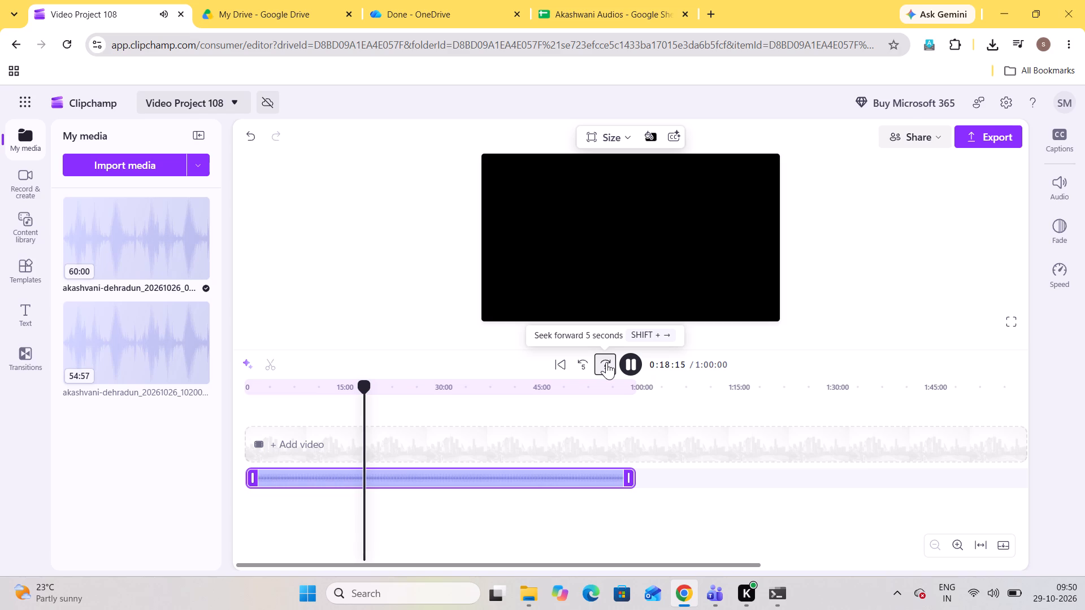
Listen to passages from about 21:12 to 23:02, going back to about 22:20, to find where the song ends.
click(383, 395)
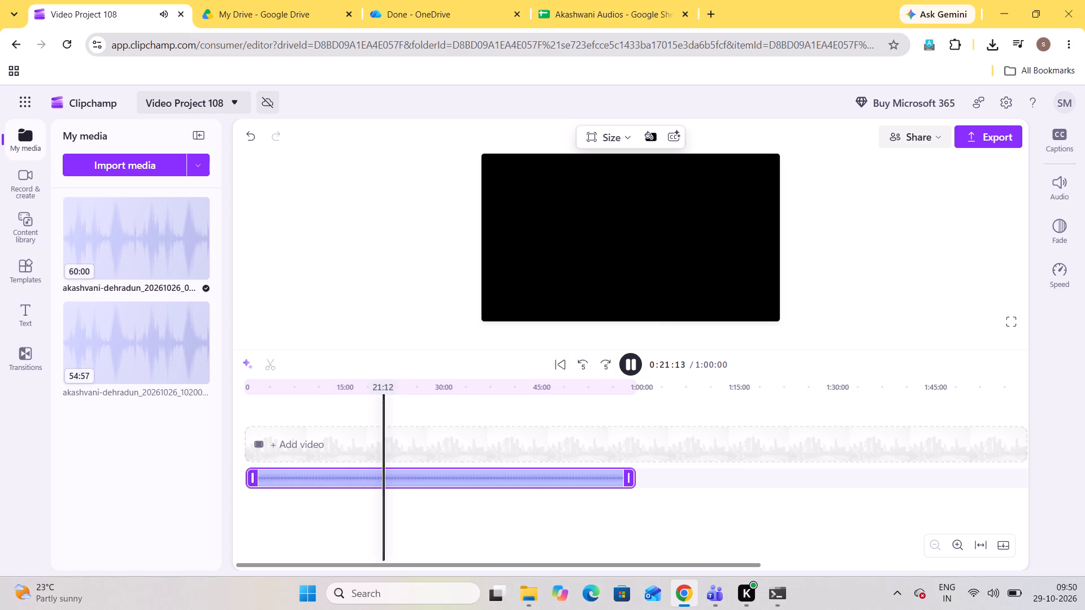
click(387, 395)
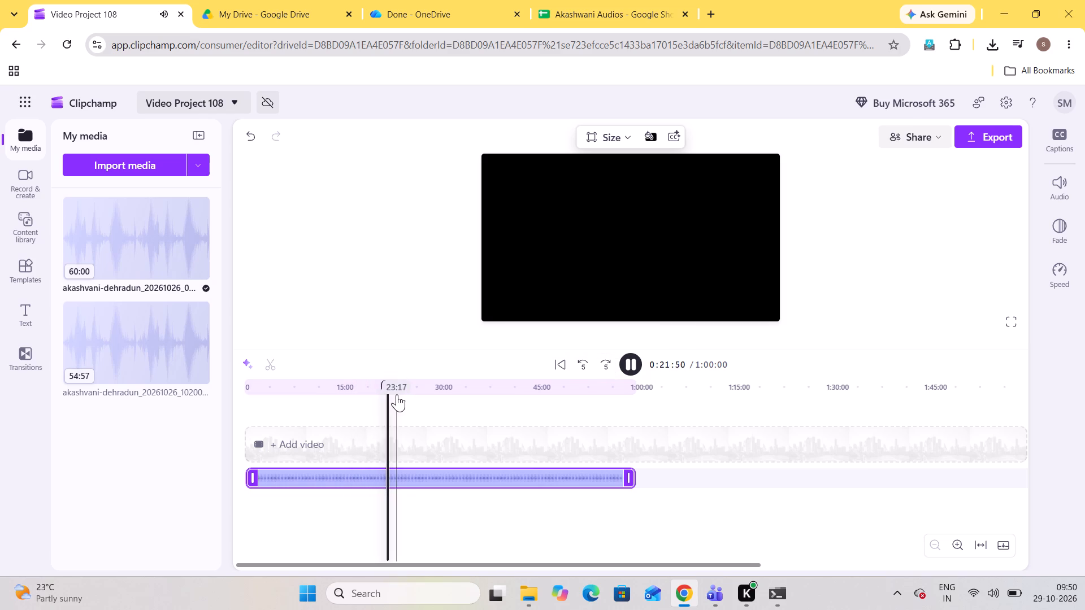
click(397, 394)
click(395, 394)
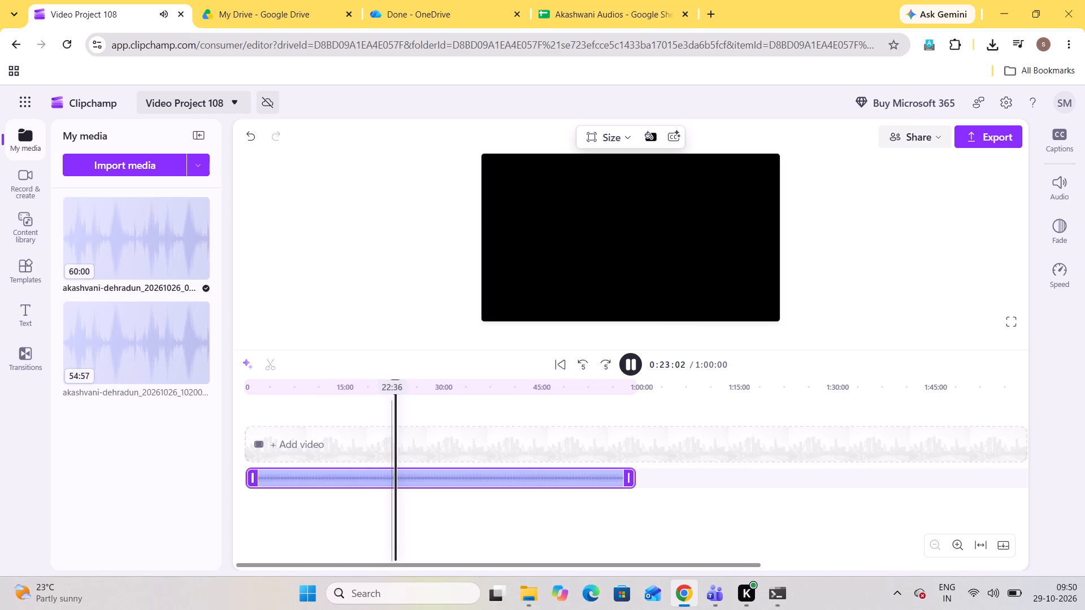
click(392, 393)
click(390, 393)
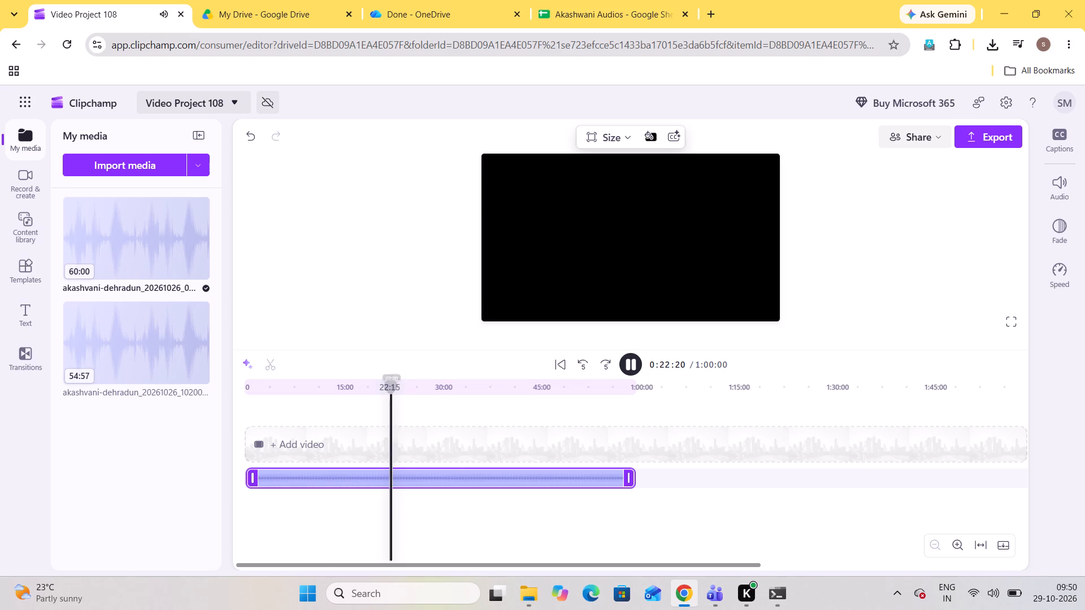
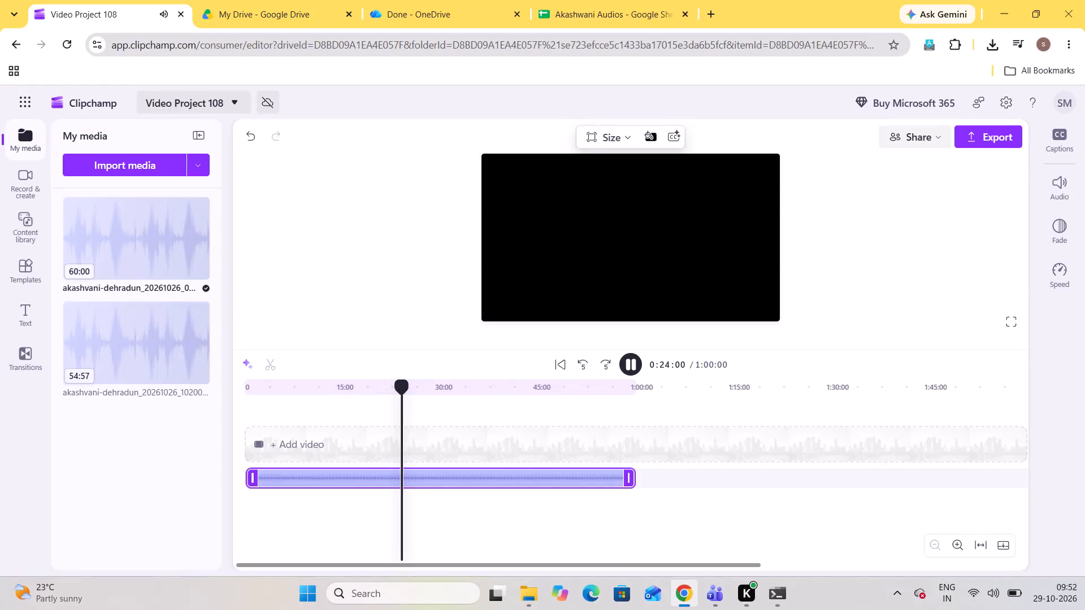
Find the song boundary by listening from about 23:13, split the recording at 0:23:40, and resume playback.
click(396, 387)
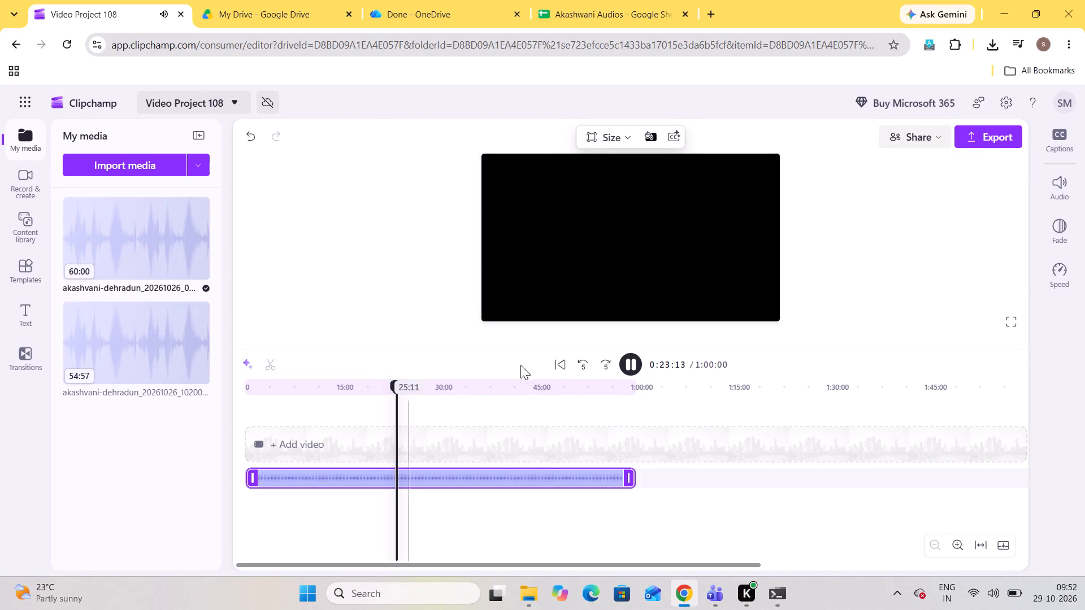
double_click(608, 362)
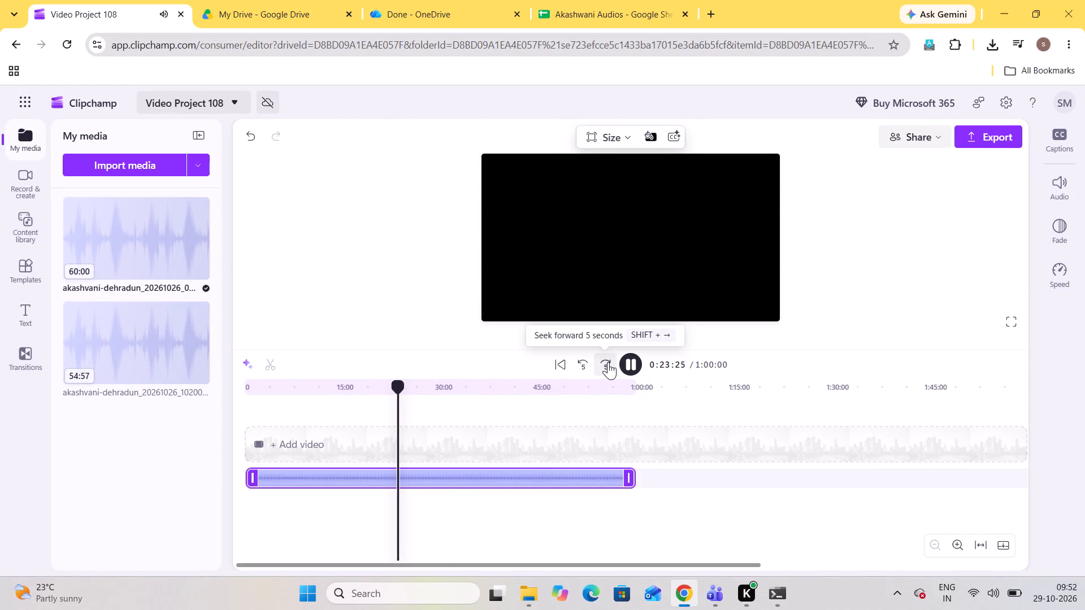
double_click(608, 362)
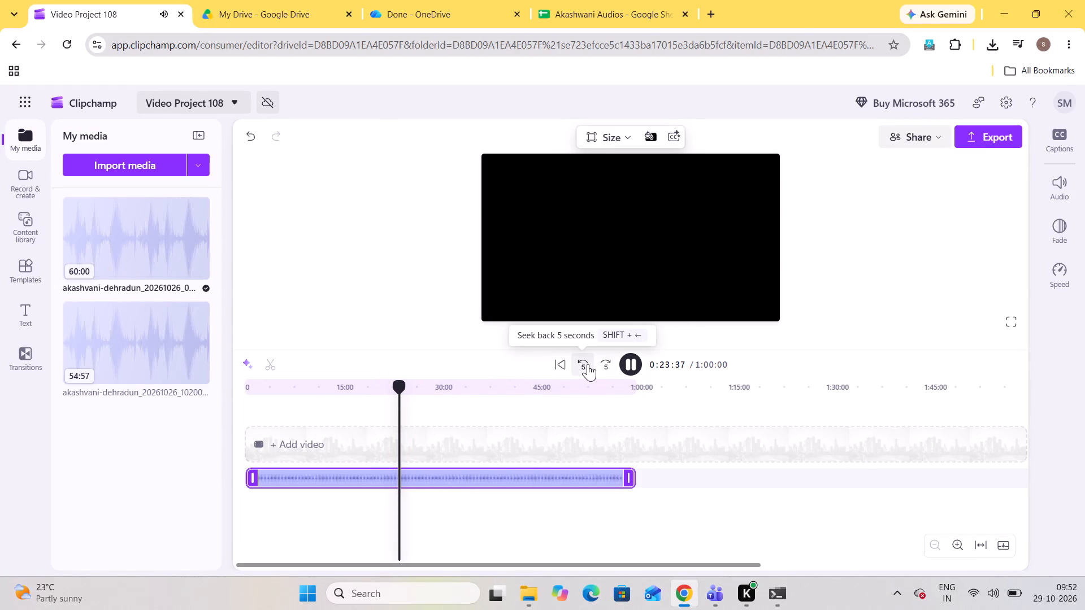
double_click(588, 364)
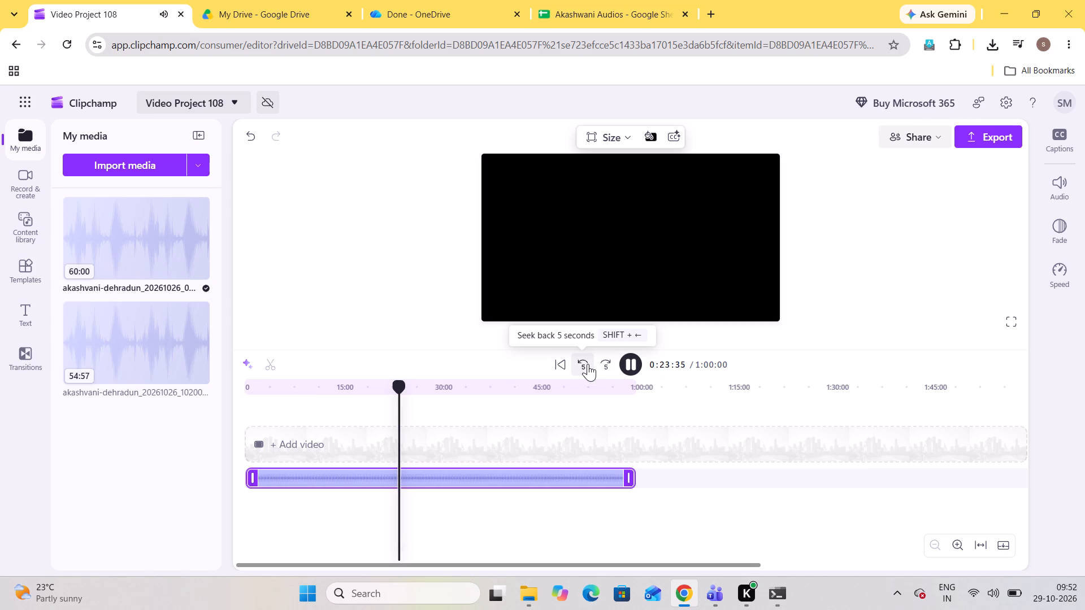
click(631, 358)
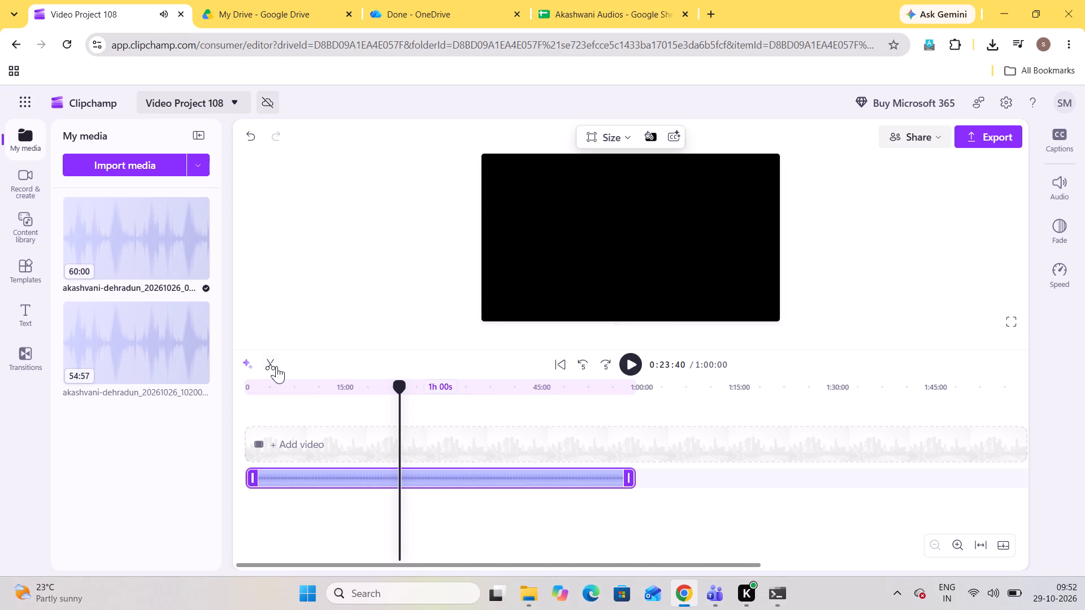
click(270, 369)
click(633, 360)
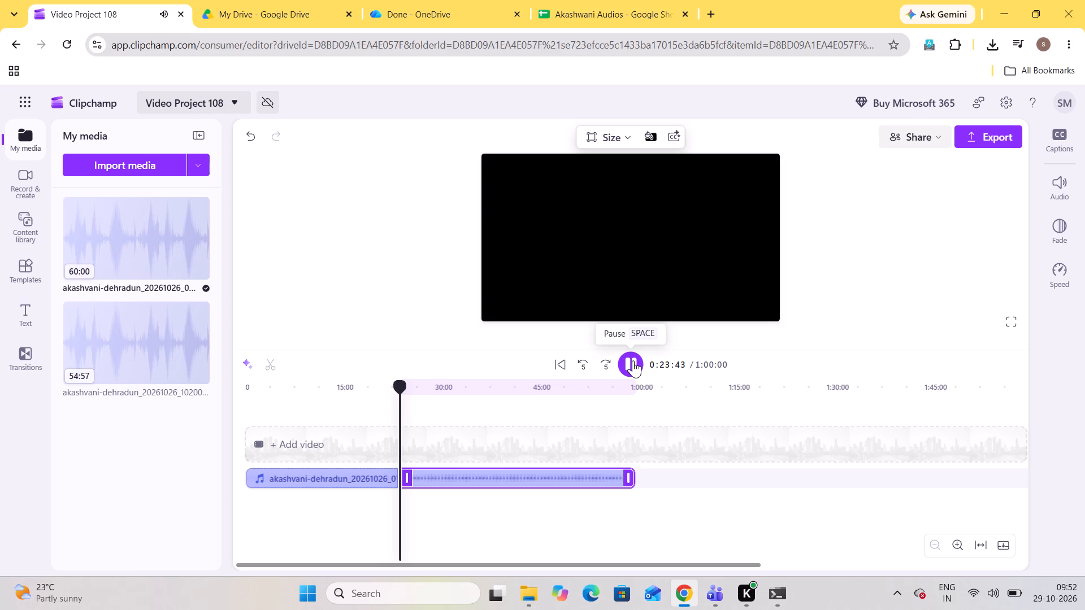
In the akashvani-dehradun_20261026_071500 folder, rename the "kumauni-jhan piye sharaba" file as "kumauni-gopal babu gauswami-jhan piye sharaba", copying the singer's name from the other file.
key(alt+Tab)
key(alt+Tab)
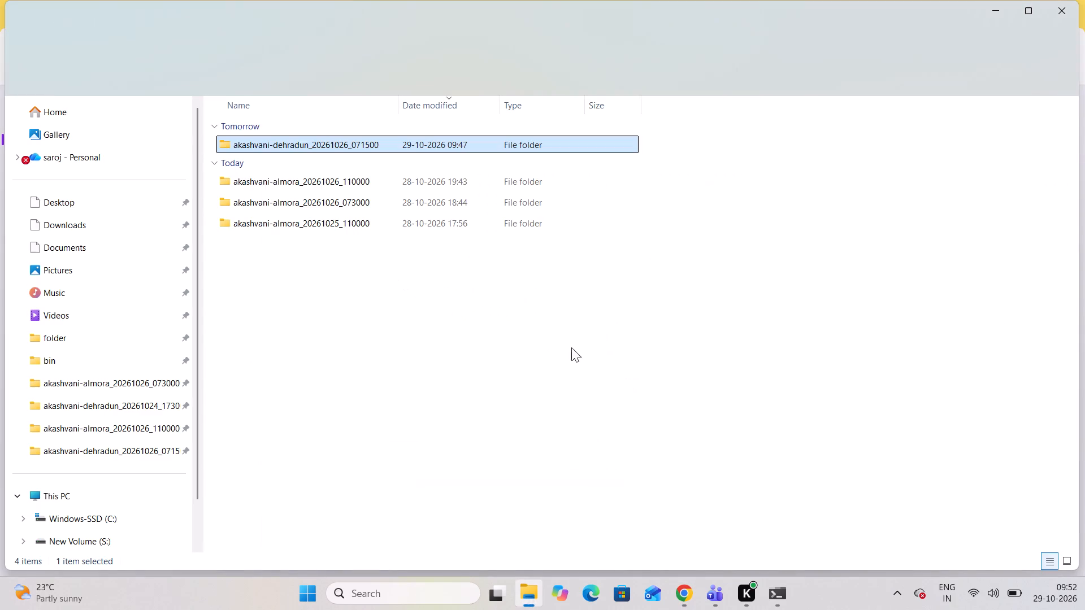
double_click(359, 147)
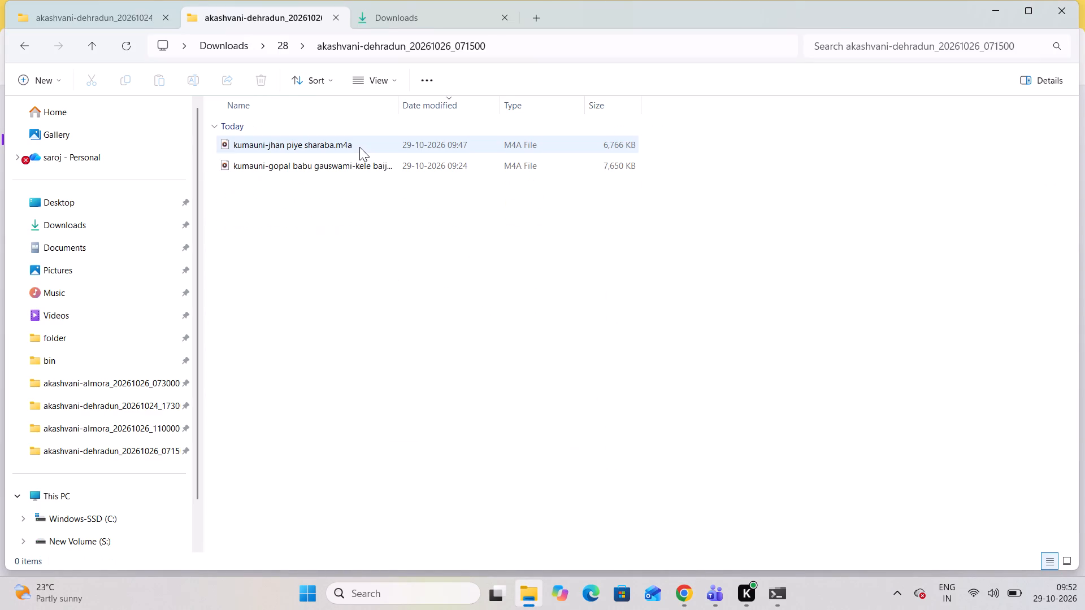
click(324, 160)
click(324, 160)
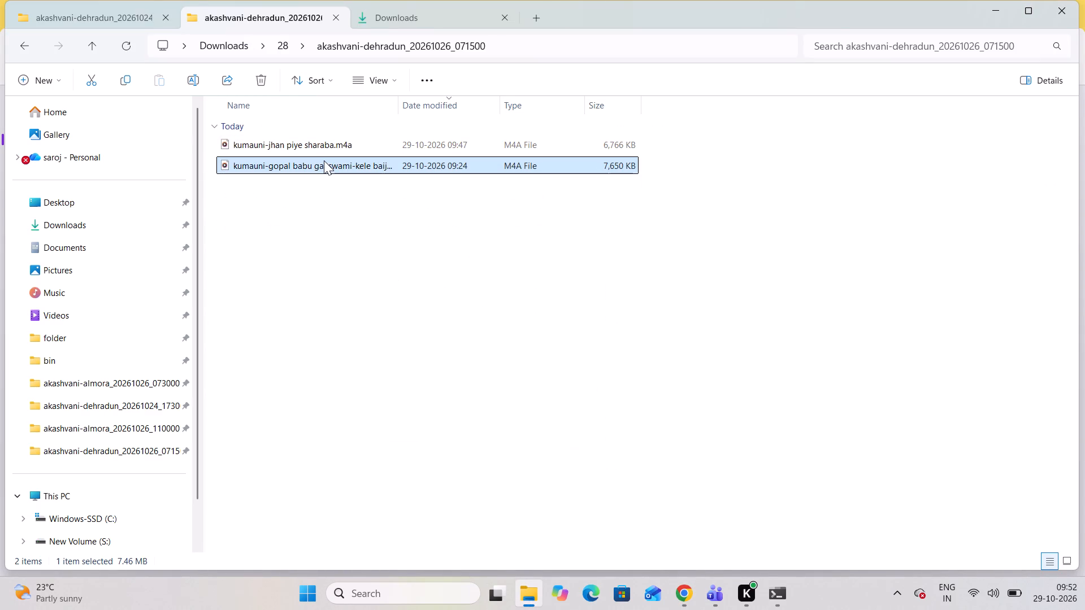
click(268, 163)
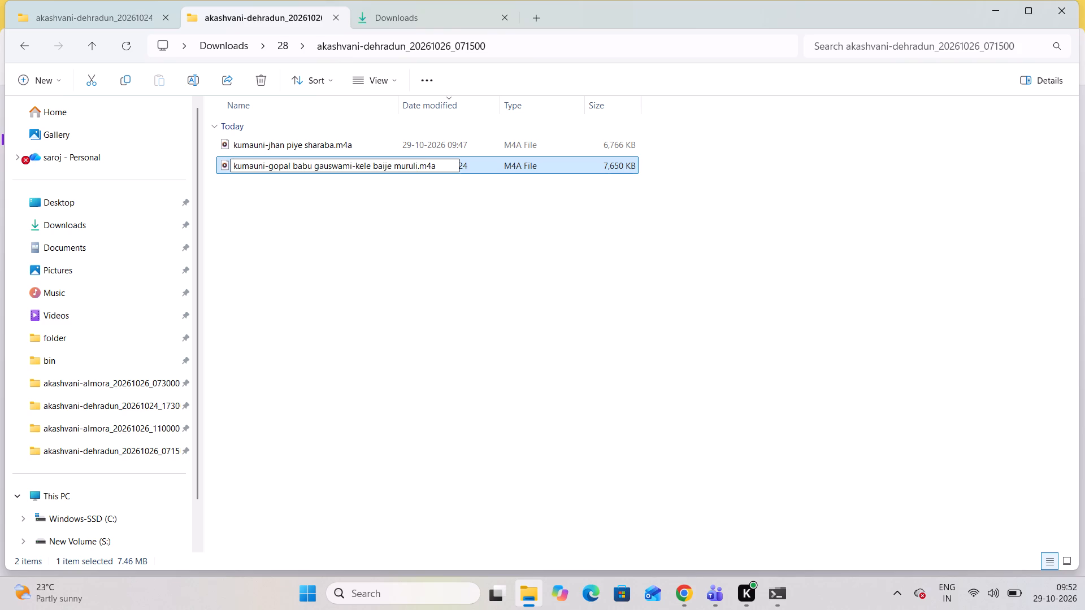
drag(268, 163, 350, 168)
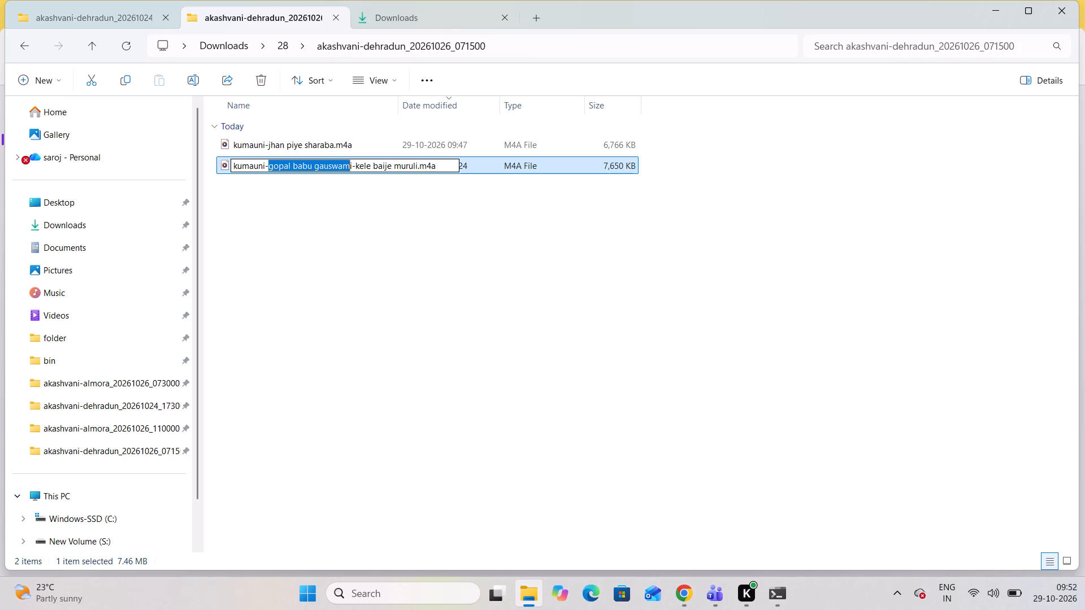
drag(350, 168, 352, 168)
key(ctrl+c)
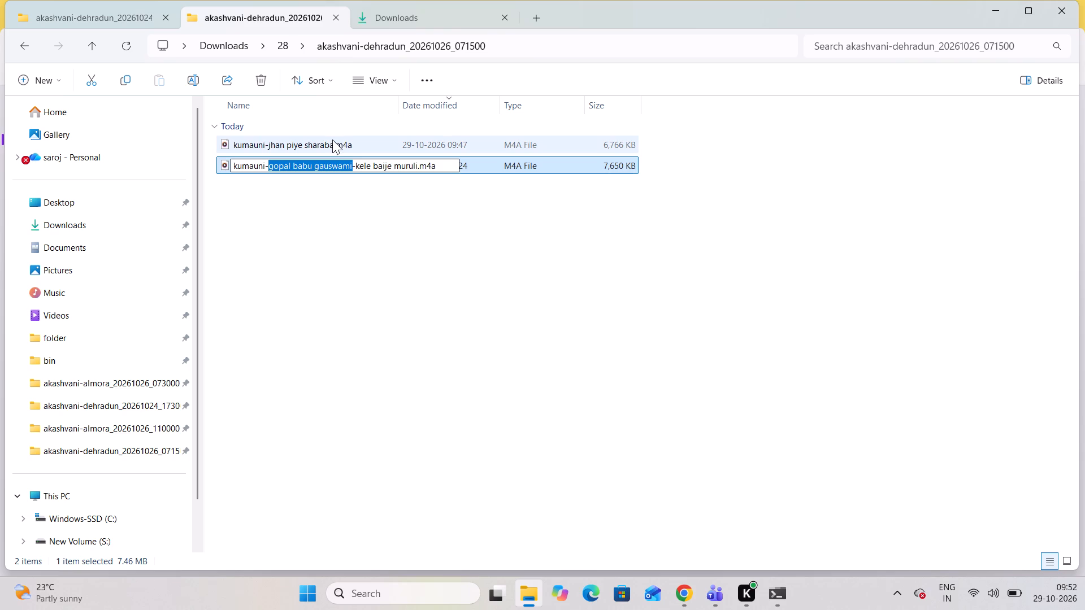
click(332, 140)
click(332, 140)
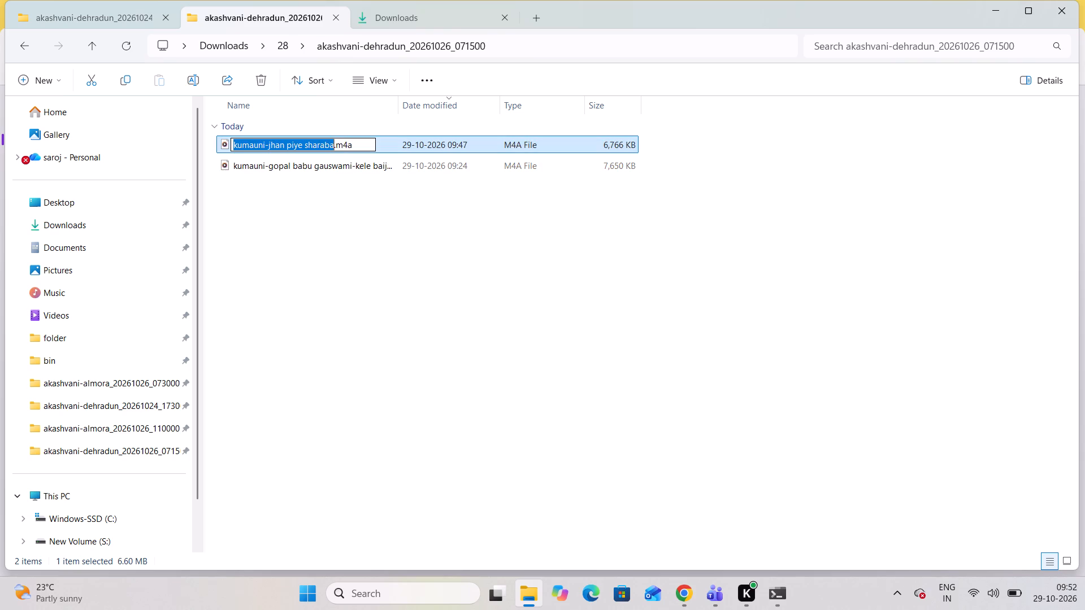
click(271, 142)
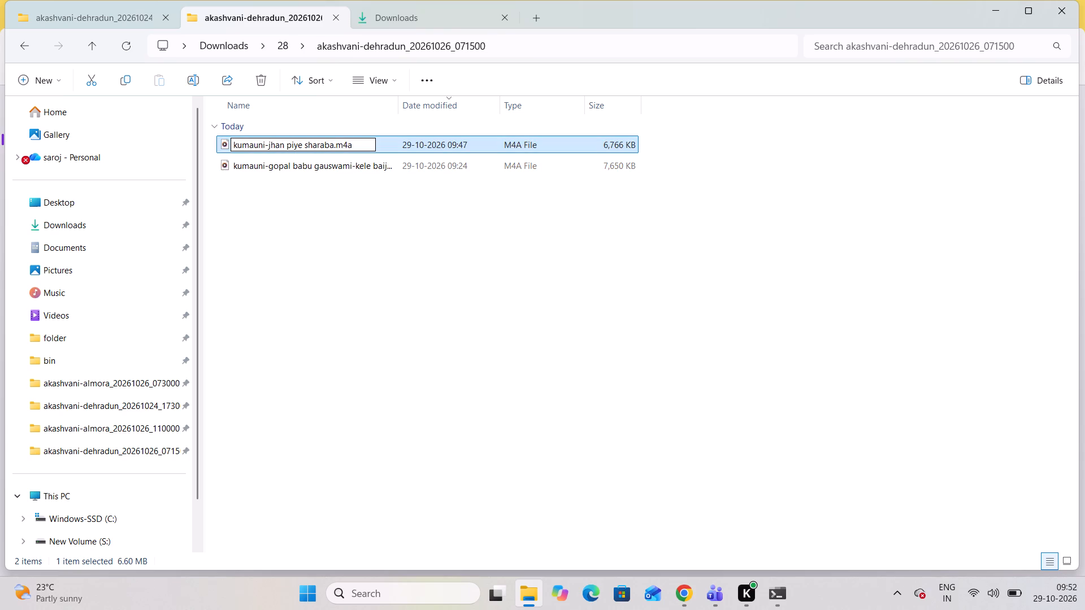
key(Left)
key(ctrl+v)
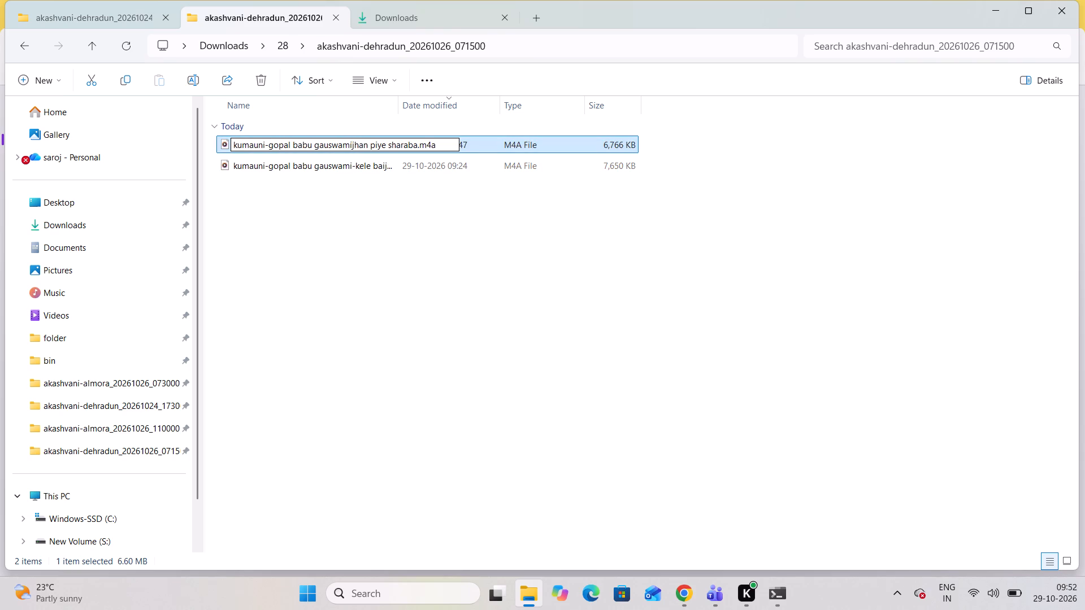
key(minus)
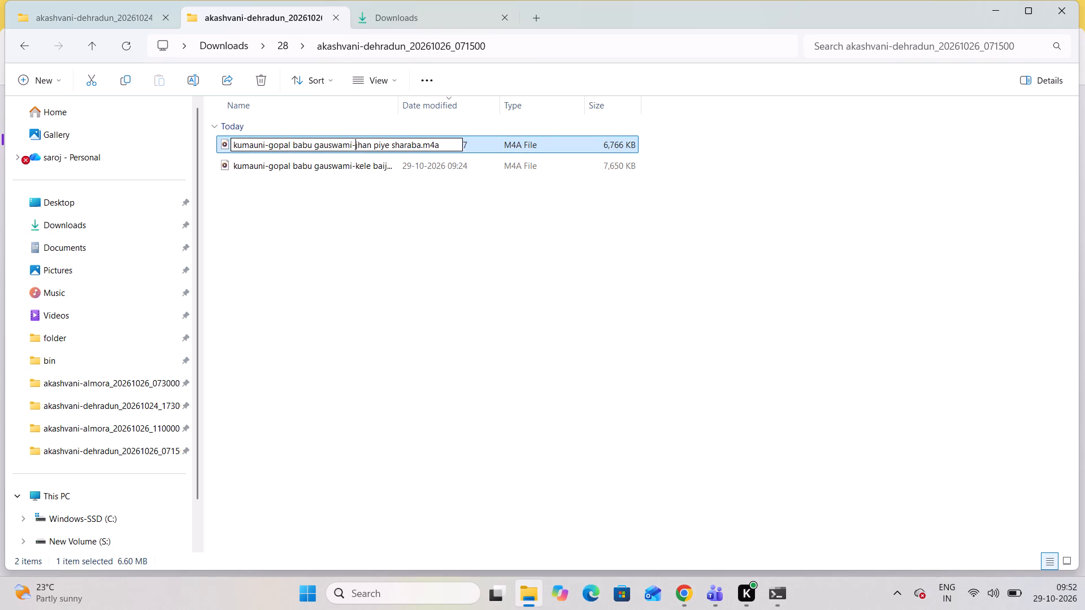
key(Return)
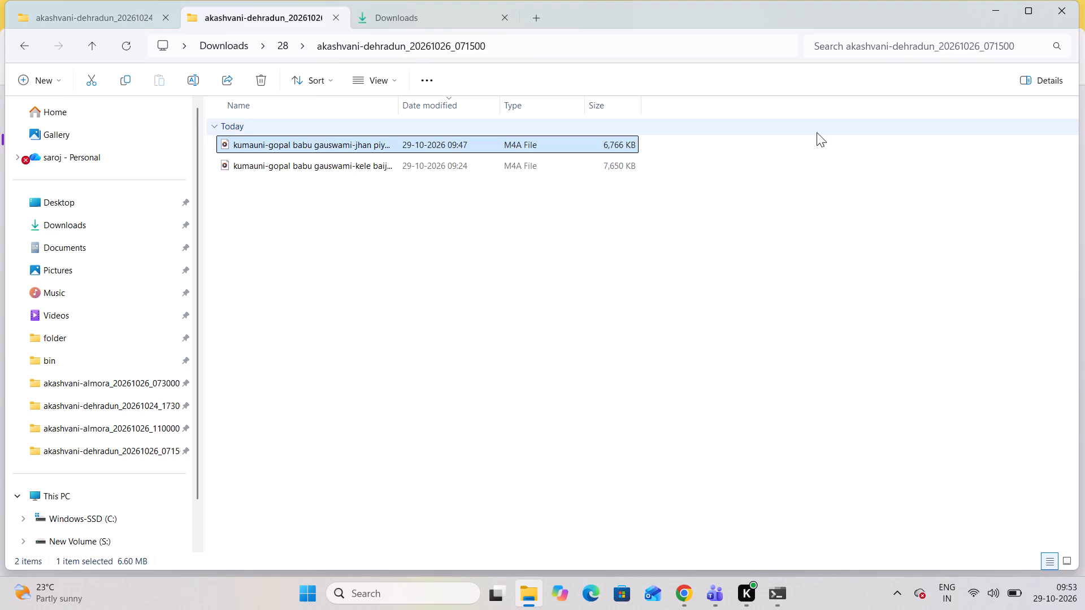
click(995, 1)
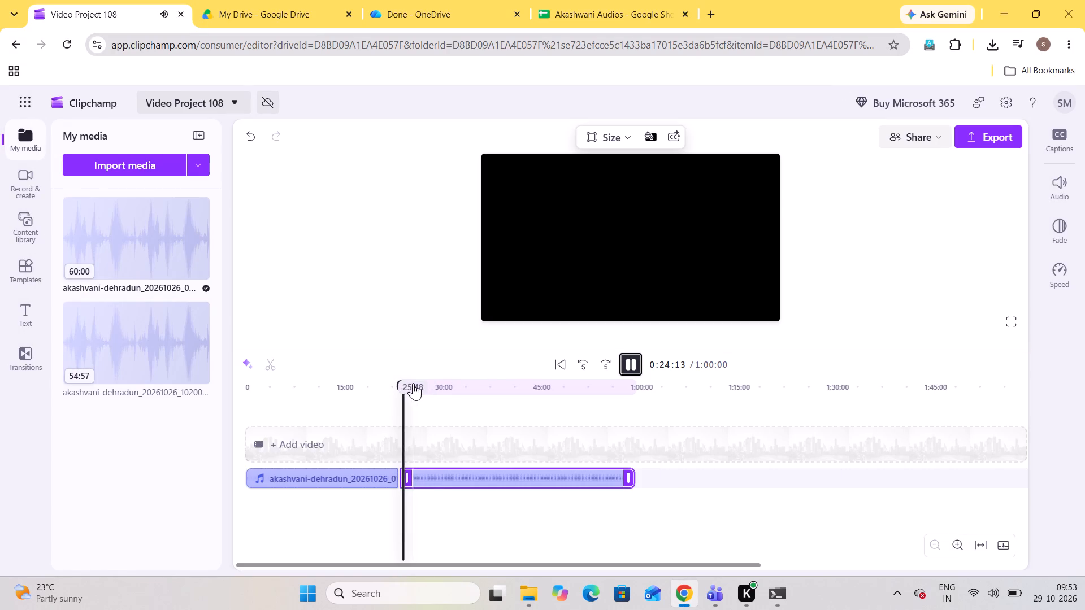
In Clipchamp, sample the recording from about 25:49 to 29:16 to find the next boundary and split the audio at 0:29:05.
click(413, 383)
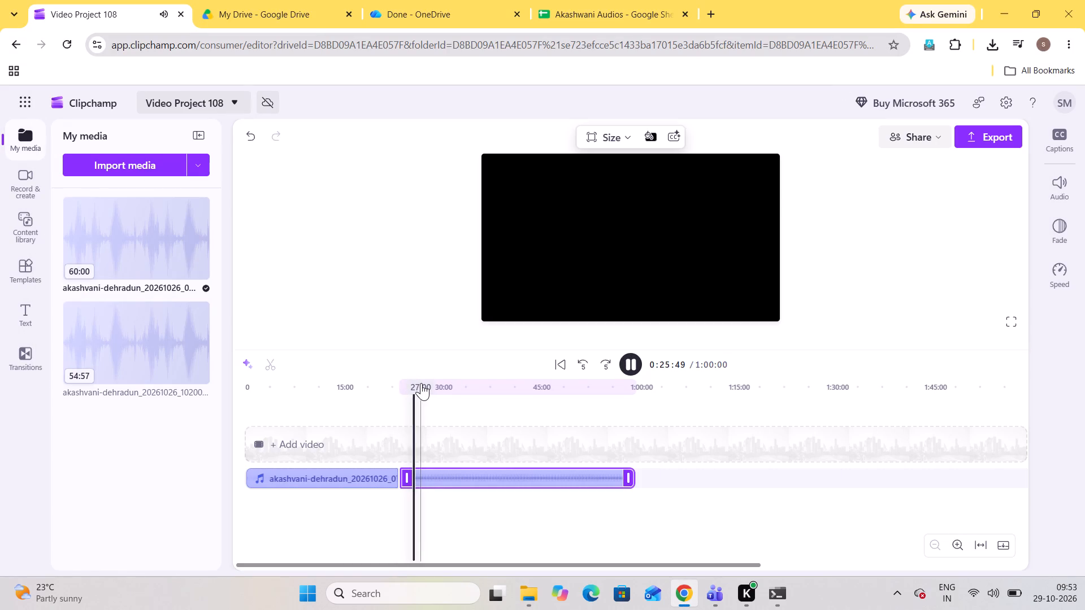
click(422, 383)
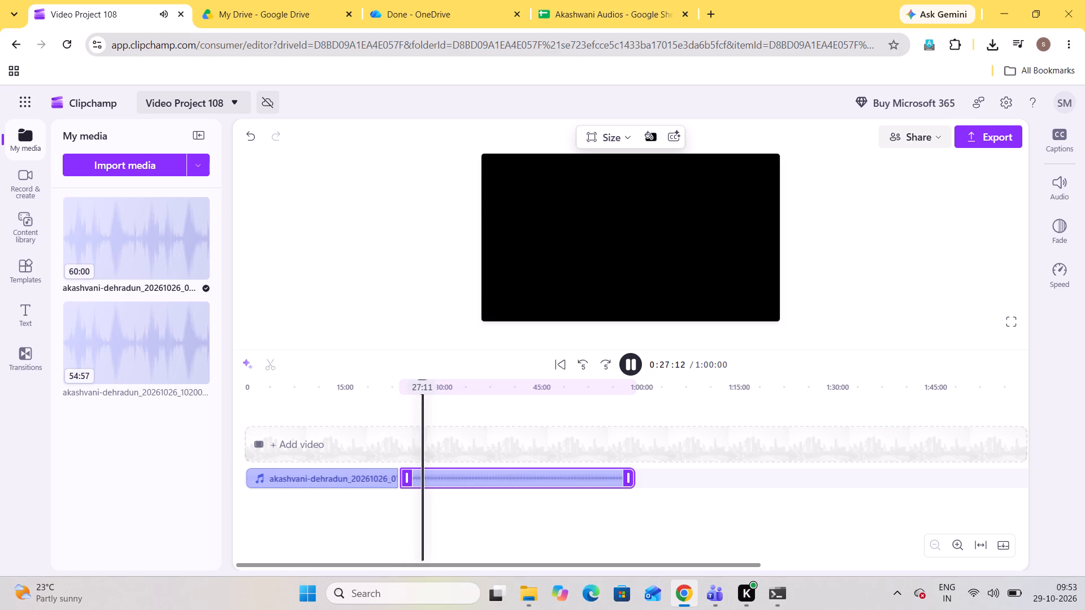
click(427, 384)
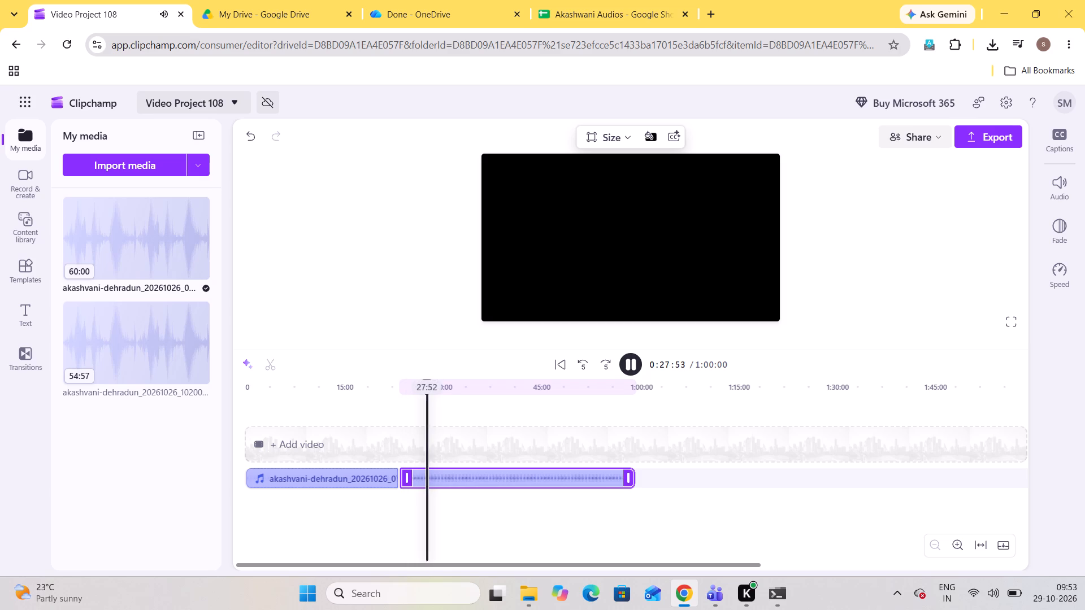
click(430, 385)
click(436, 387)
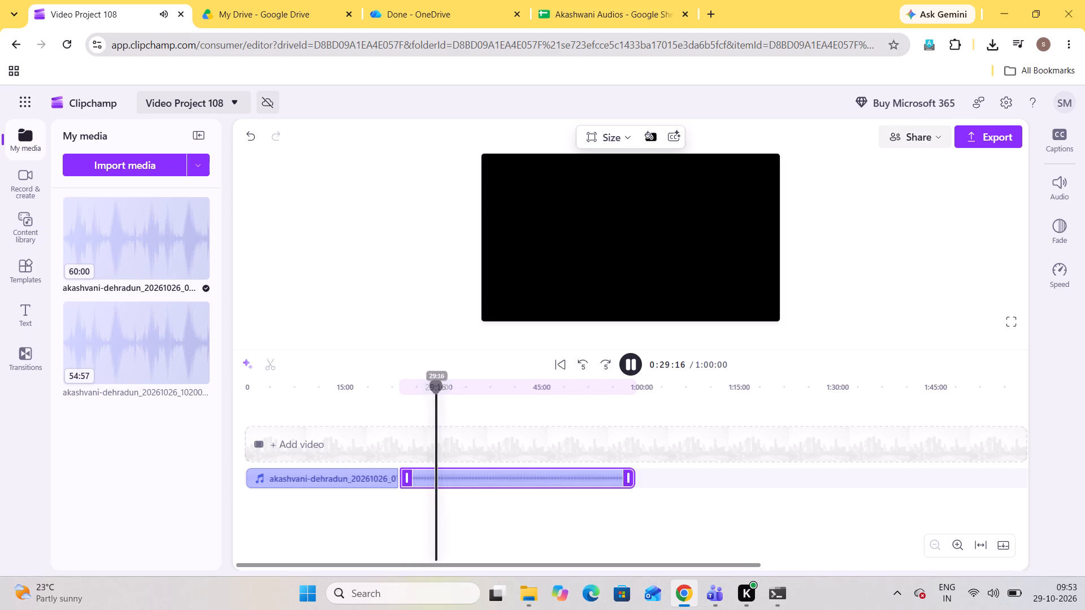
click(433, 387)
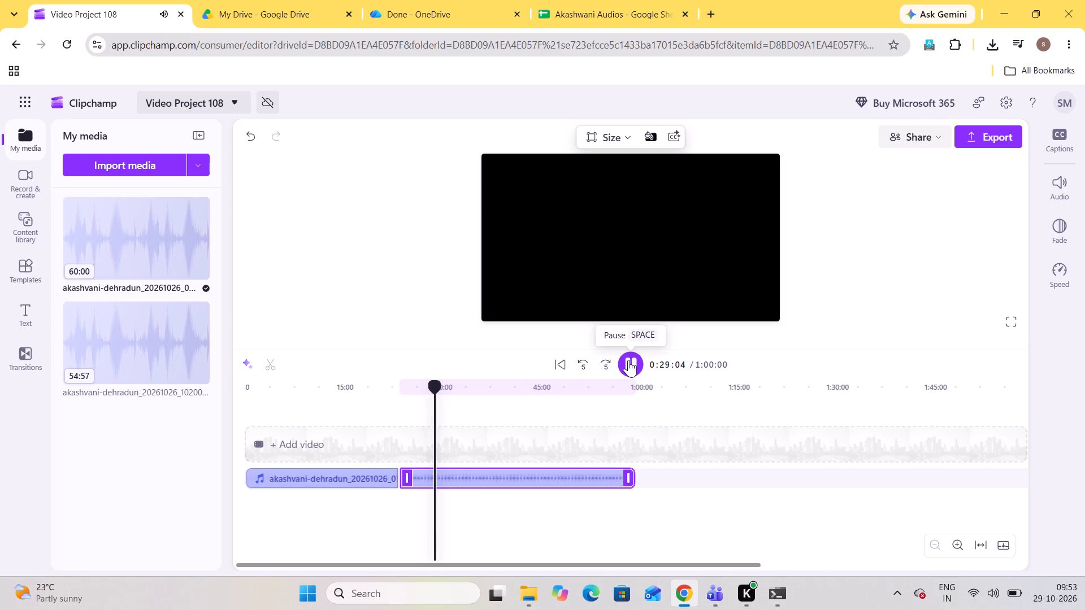
click(628, 360)
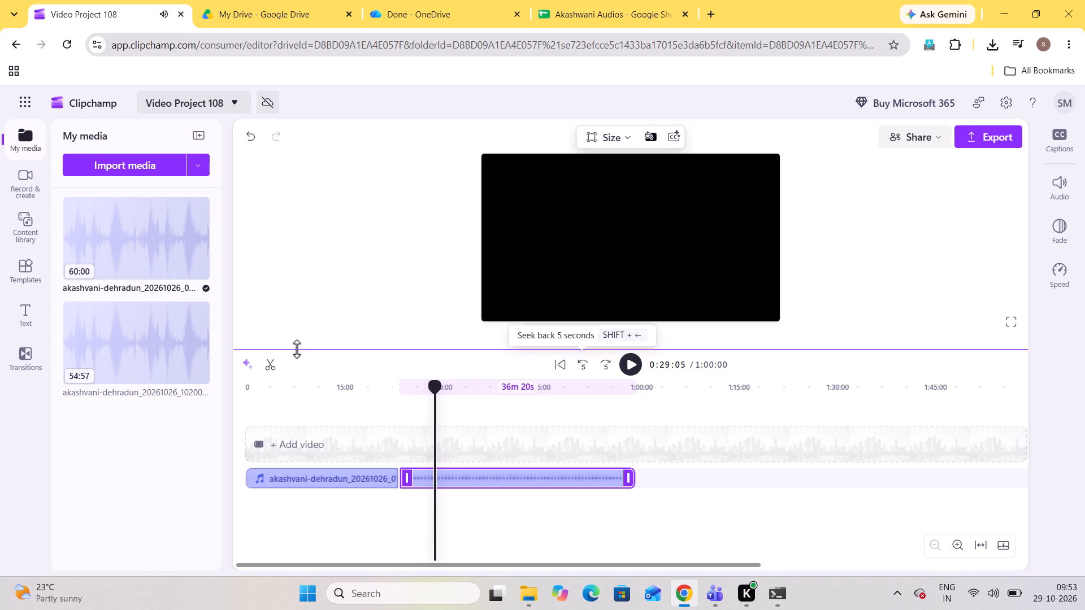
click(272, 360)
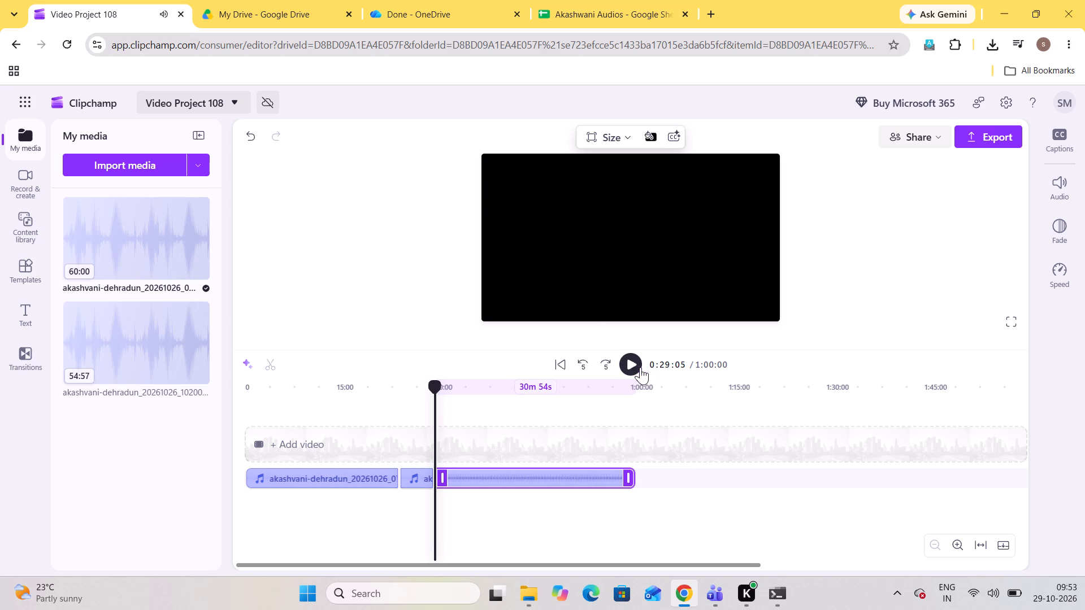
Play on from the split and set the audio-only export file name to "kumauni-ghur ghur ujaw haigo", closing the export dialog without exporting.
click(630, 365)
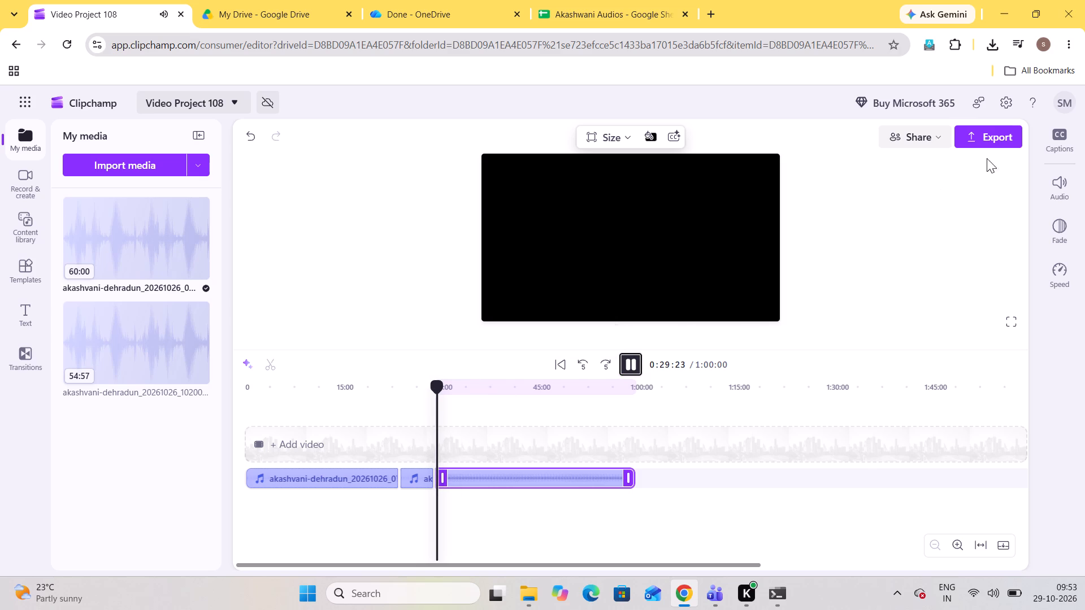
click(991, 141)
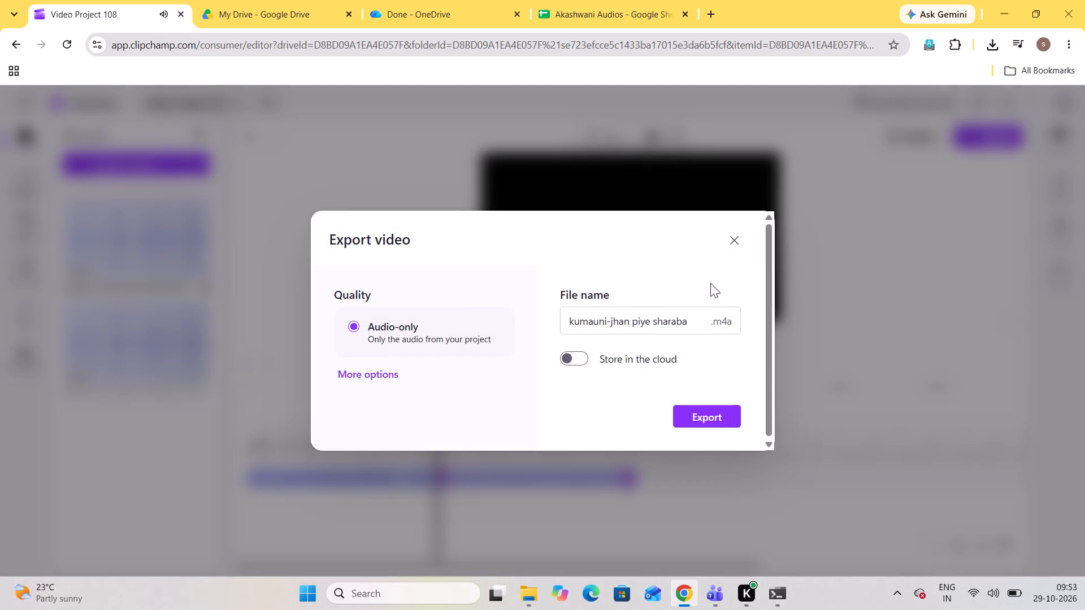
click(686, 319)
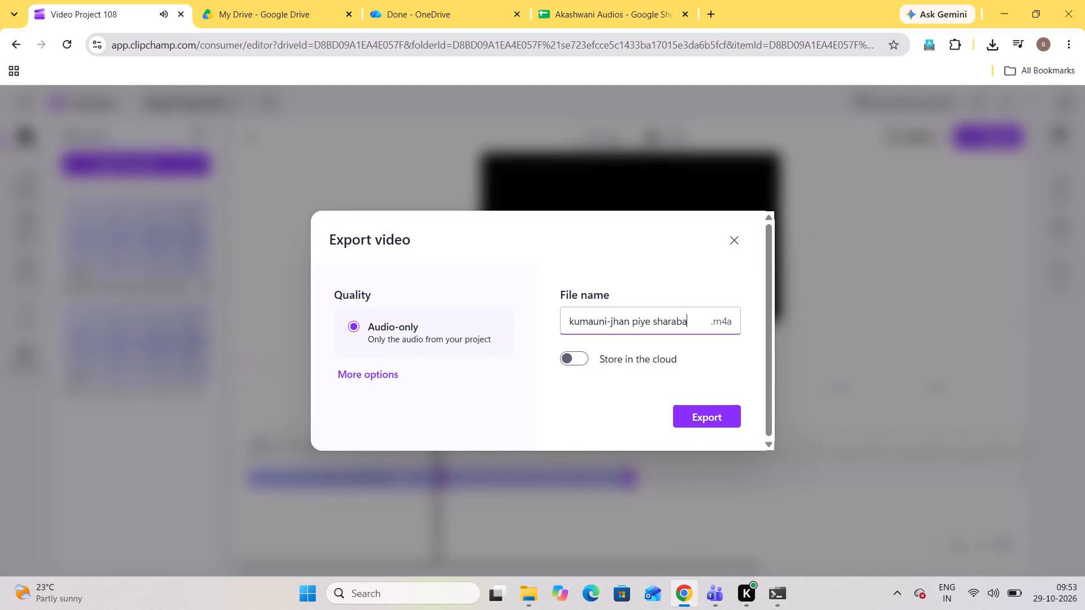
drag(610, 319, 715, 320)
text(ghur ghur)
key(space)
text(ujaw)
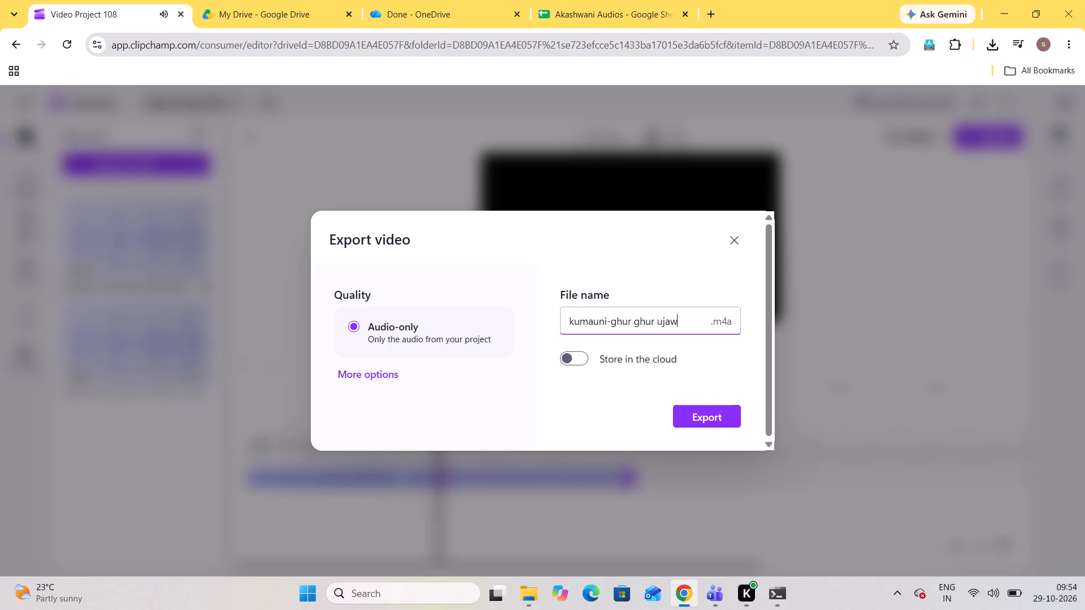
key(space)
key(h)
key(e)
key(BackSpace)
text(aigo)
click(653, 173)
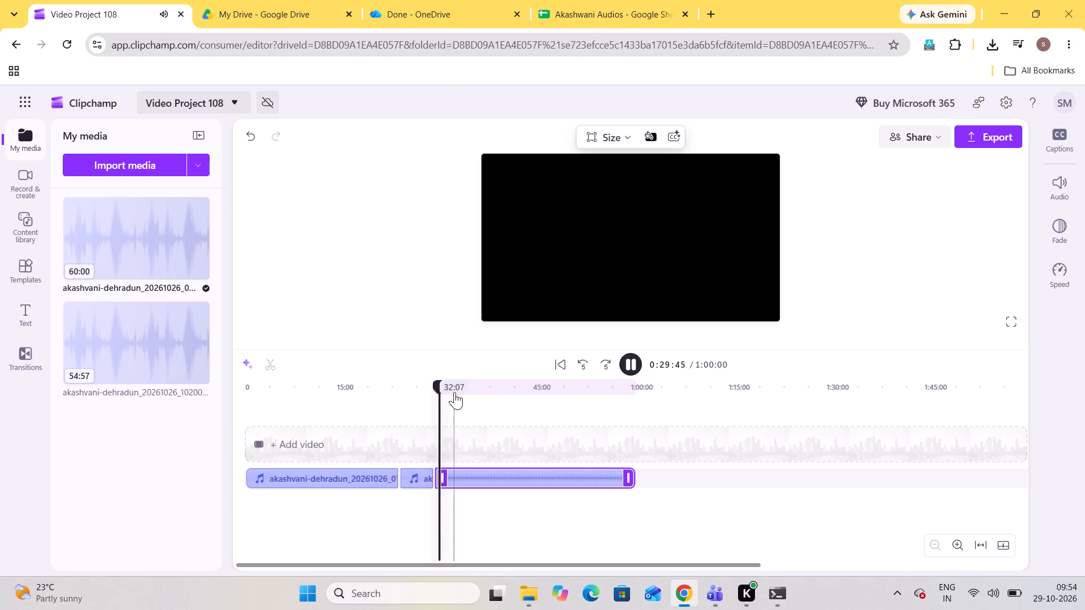
Sample the recording from about 32:07 to 34:32 to find the song's end, split the audio at 0:33:27, and resume playback.
click(454, 392)
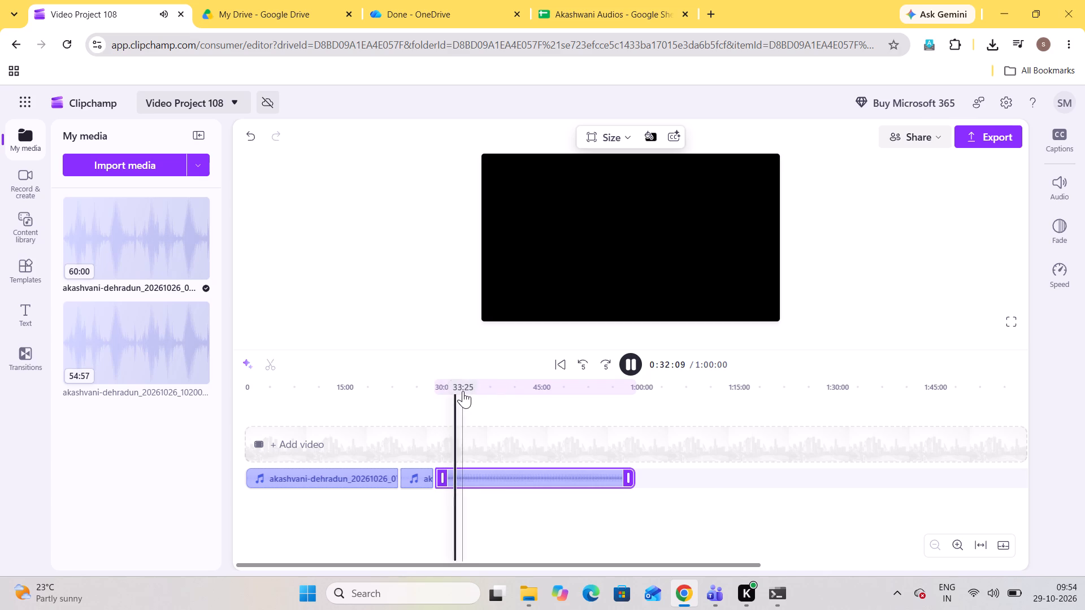
click(463, 391)
click(470, 391)
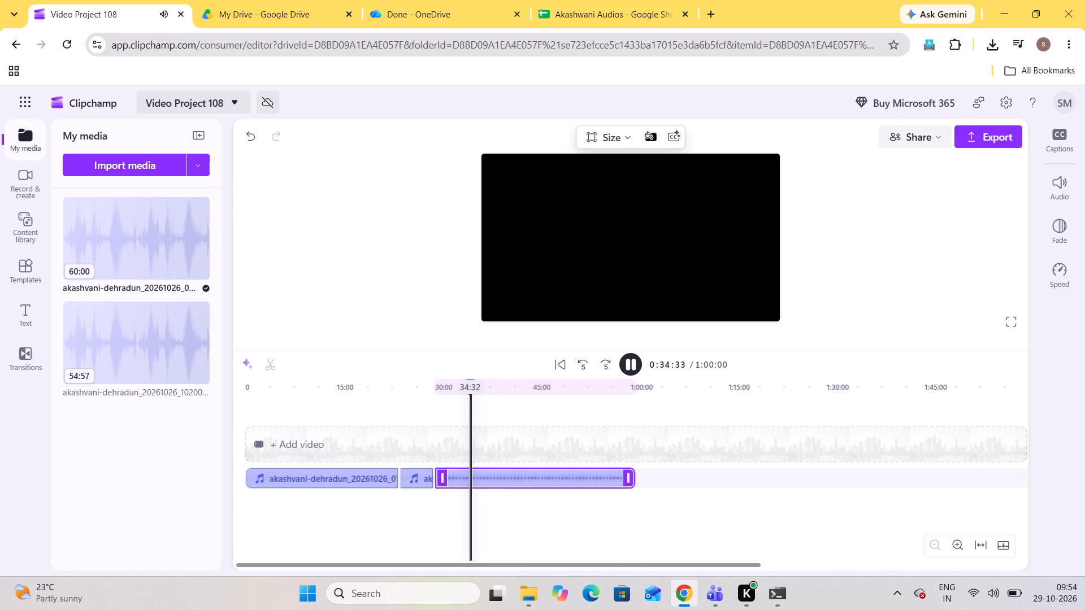
click(465, 389)
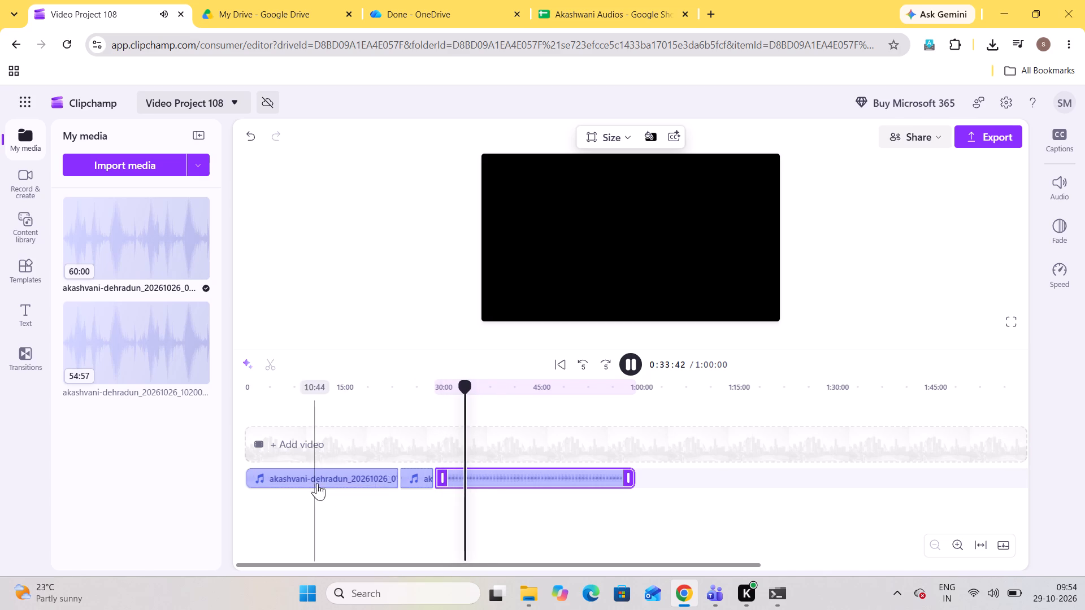
triple_click(586, 367)
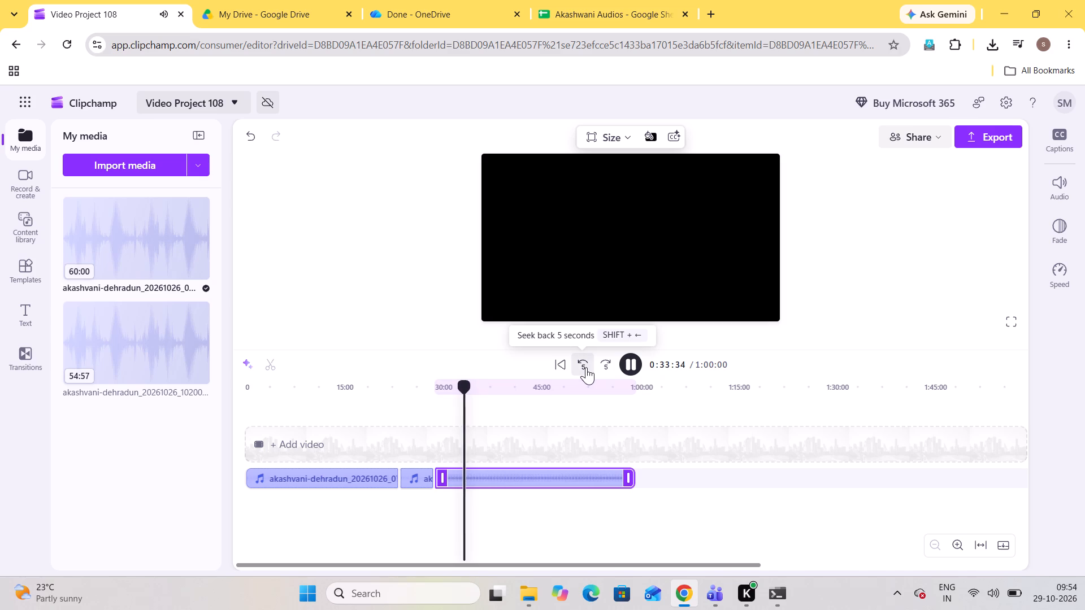
double_click(586, 367)
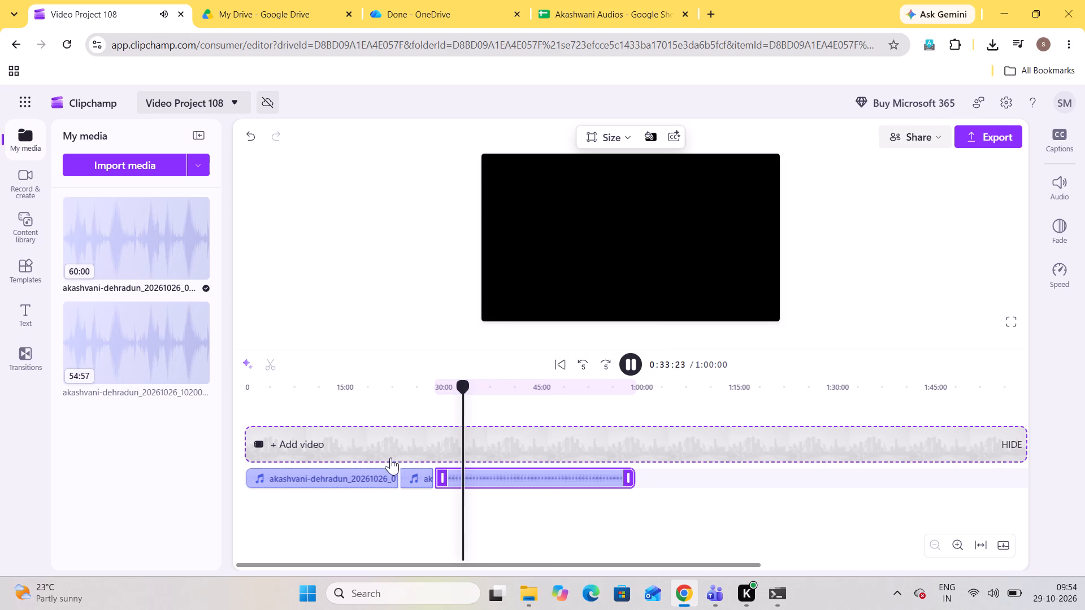
click(631, 360)
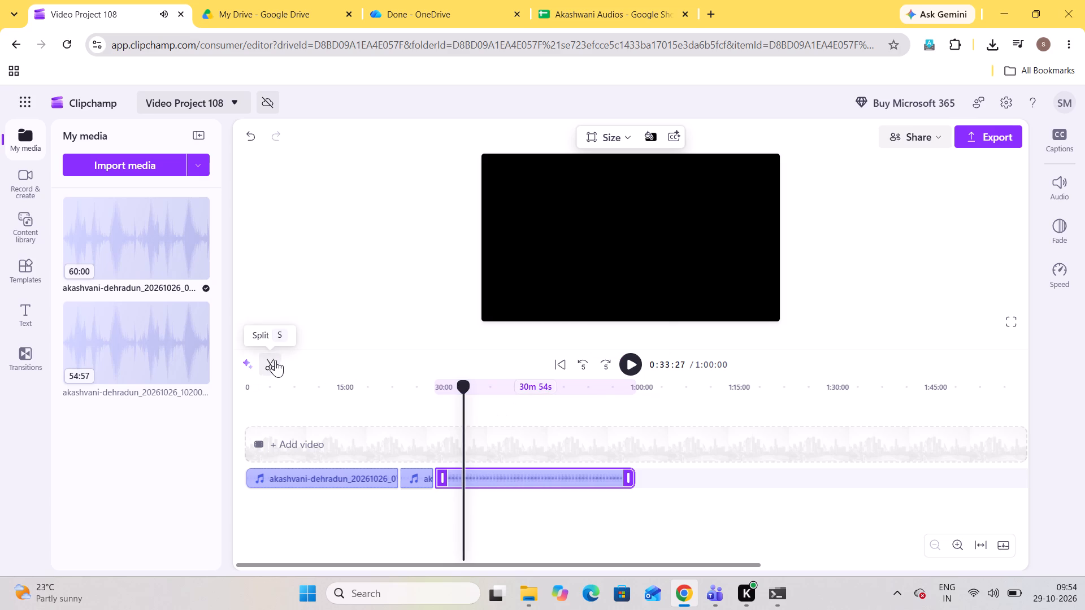
click(276, 360)
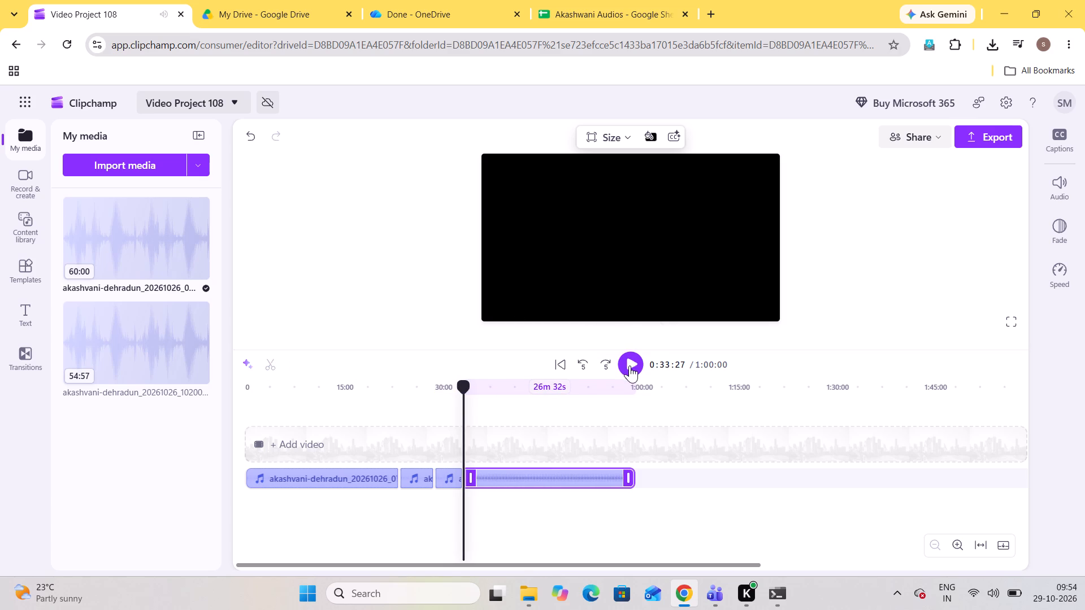
click(630, 365)
Keep only the song clip between 29:05 and 33:27, deleting the two clips before it, the one after it, and the leading gap.
click(298, 477)
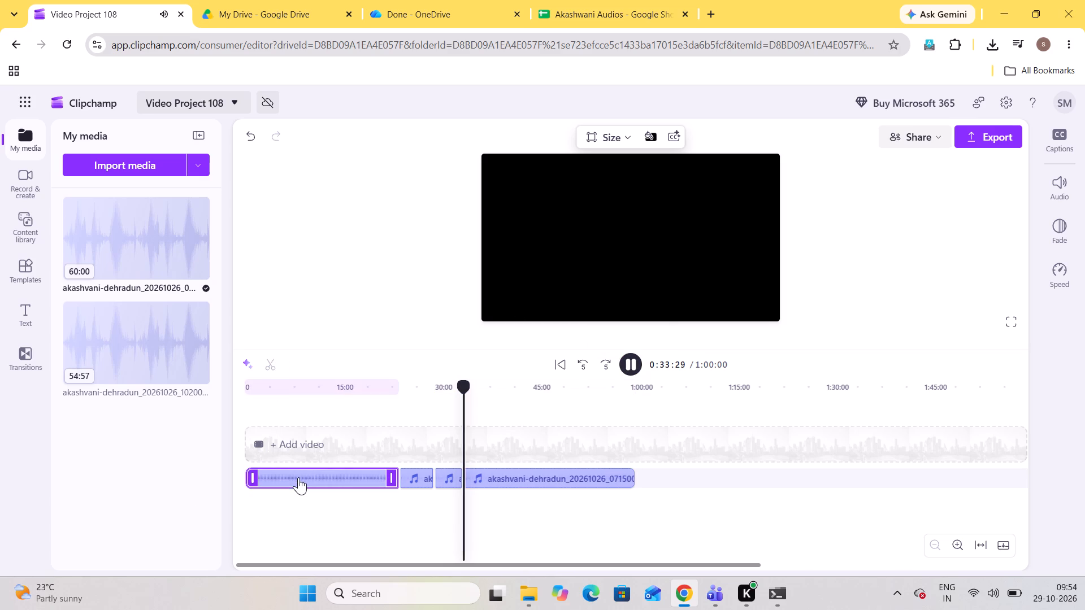
key(Delete)
click(423, 473)
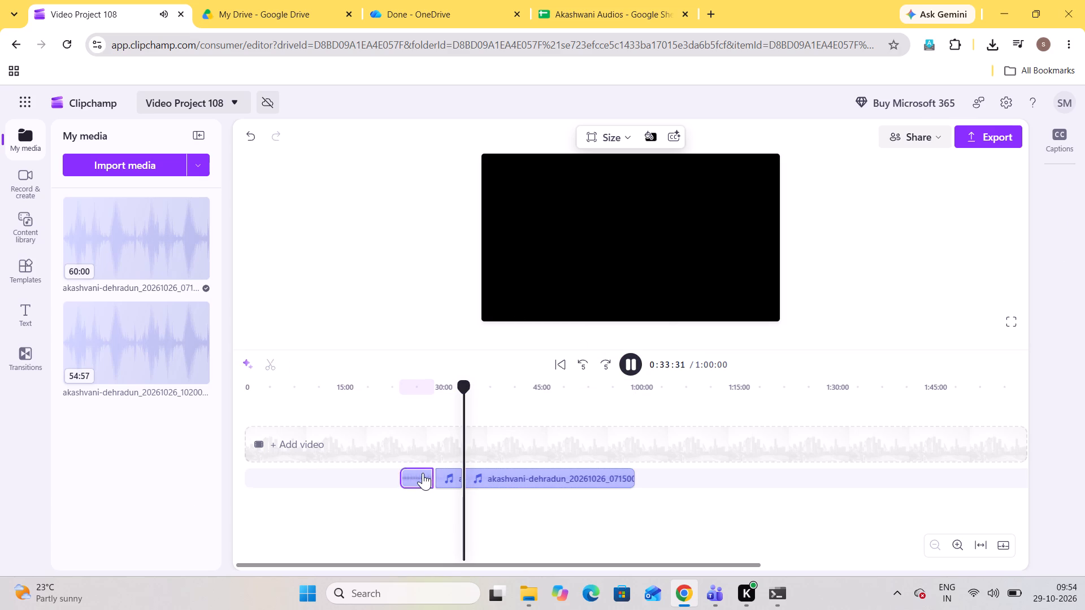
key(Delete)
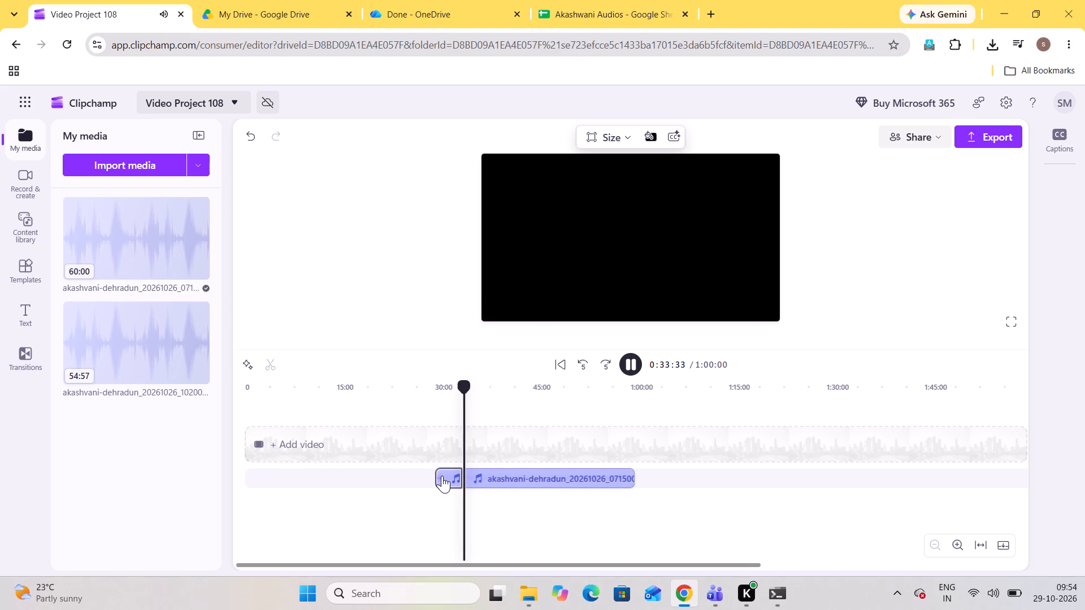
click(492, 468)
key(Delete)
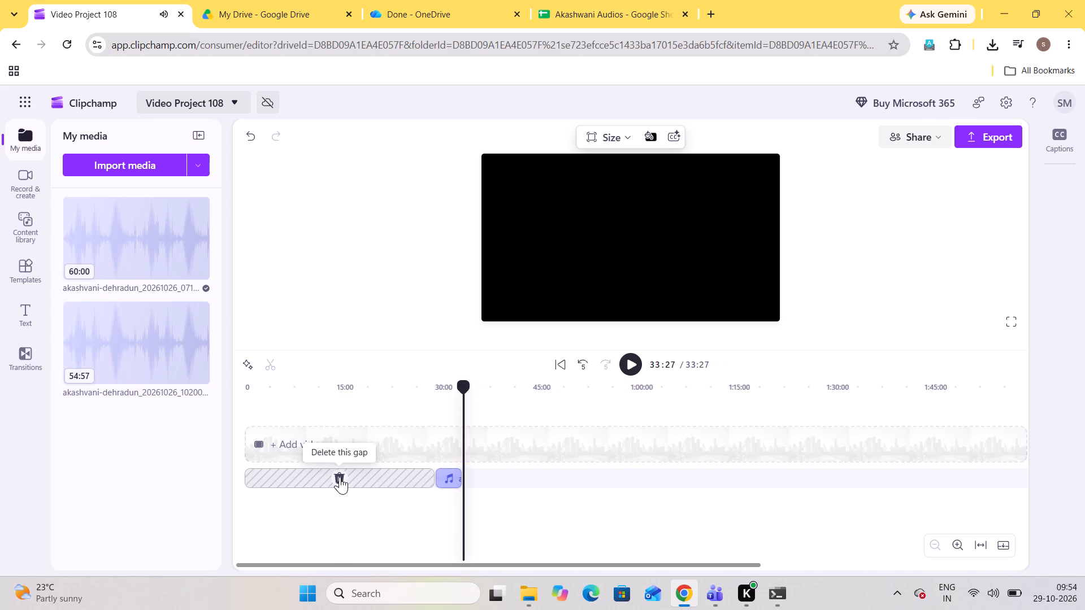
click(340, 477)
Export the song as audio-only "kumauni-ghur ghur ujaw haigo" and save the m4a in the akashvani-dehradun_20261026_071500 folder.
click(1008, 136)
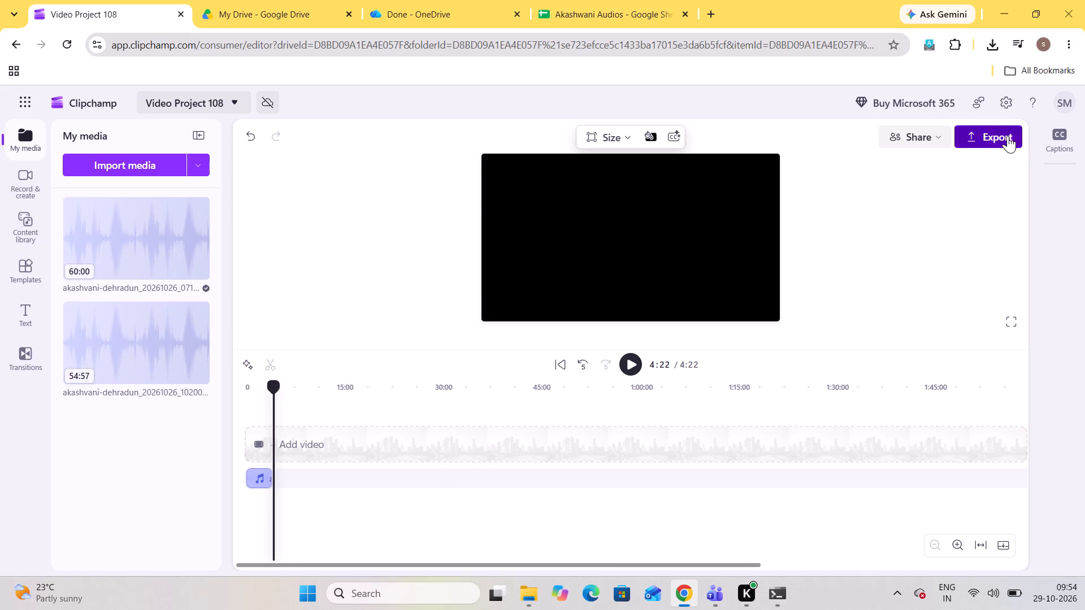
click(715, 408)
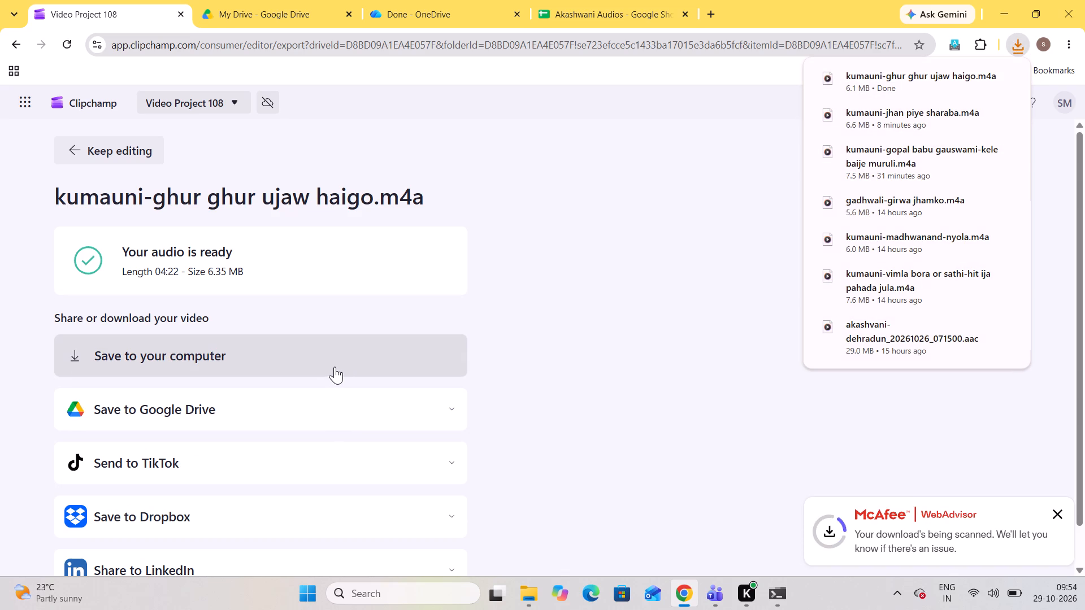
click(335, 367)
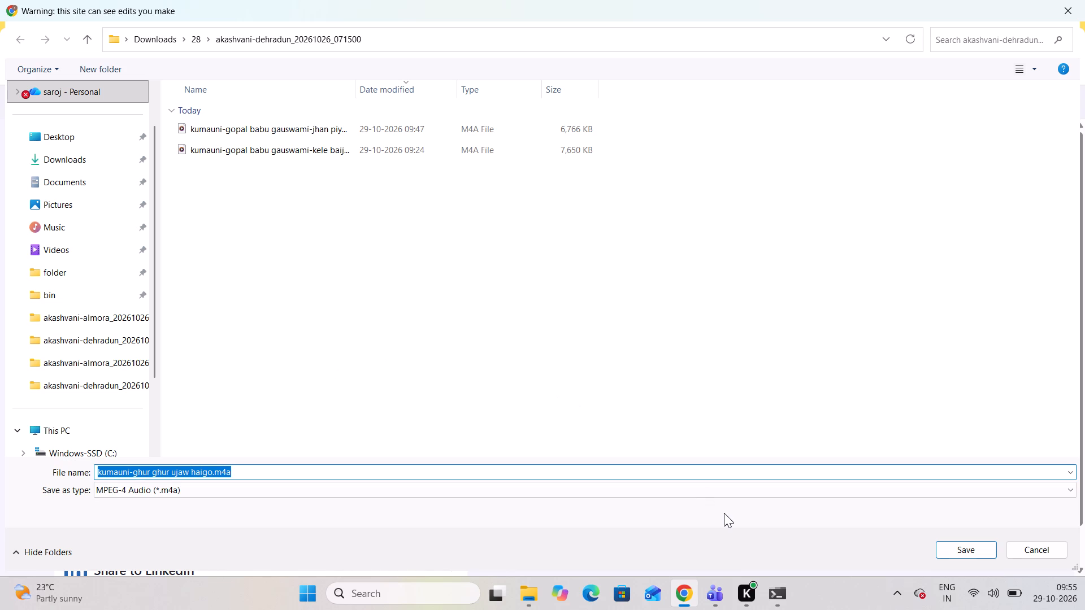
click(956, 551)
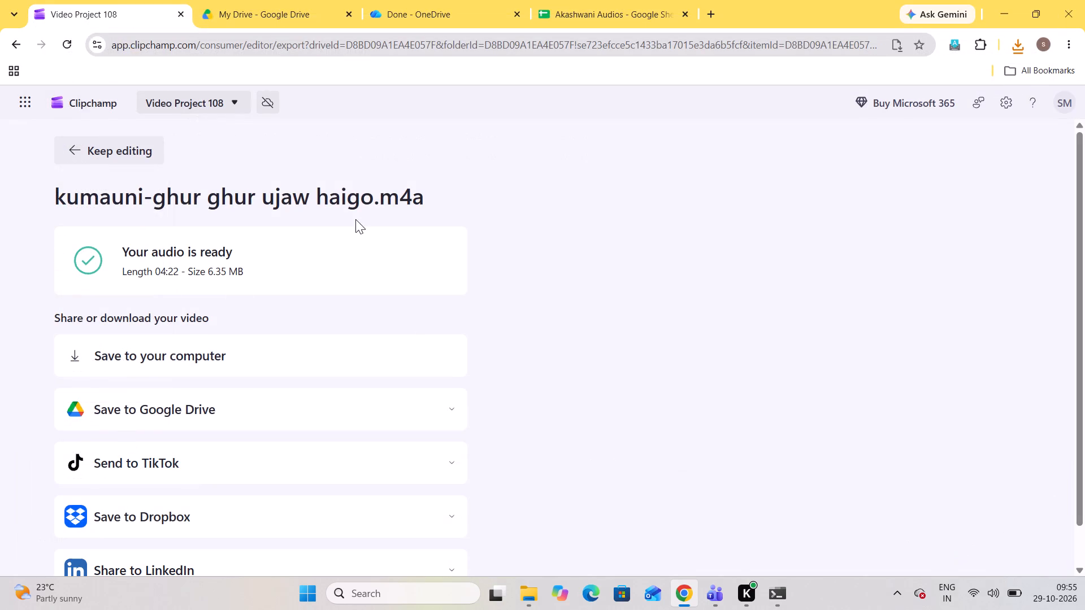
Return to editing and replace the exported song clip on the timeline with the full 60-minute akashvani-dehradun_20261026_071500 recording.
click(121, 151)
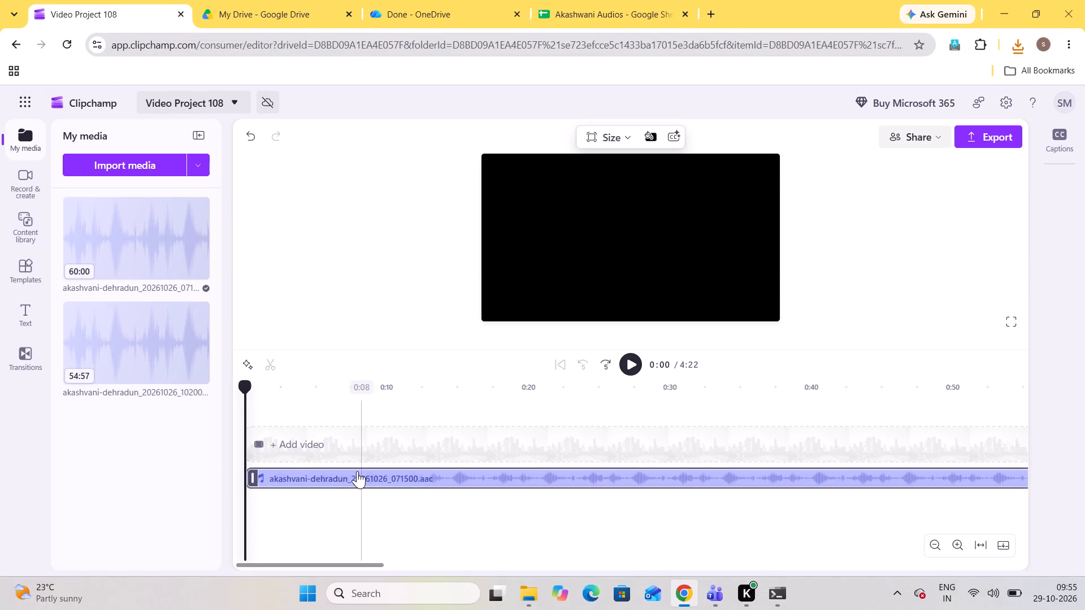
click(355, 474)
key(Delete)
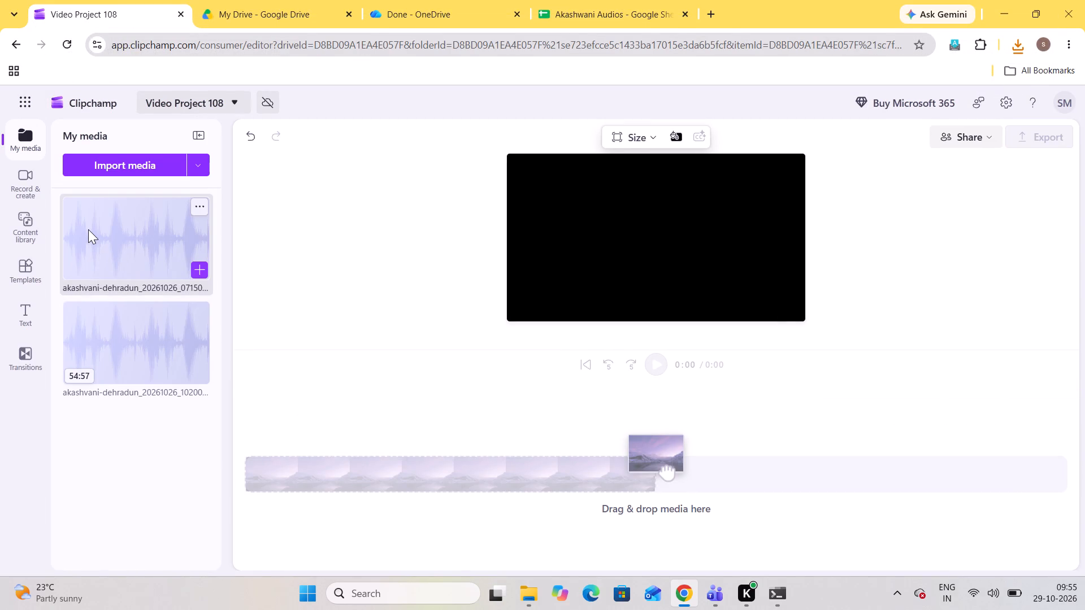
drag(88, 229, 384, 472)
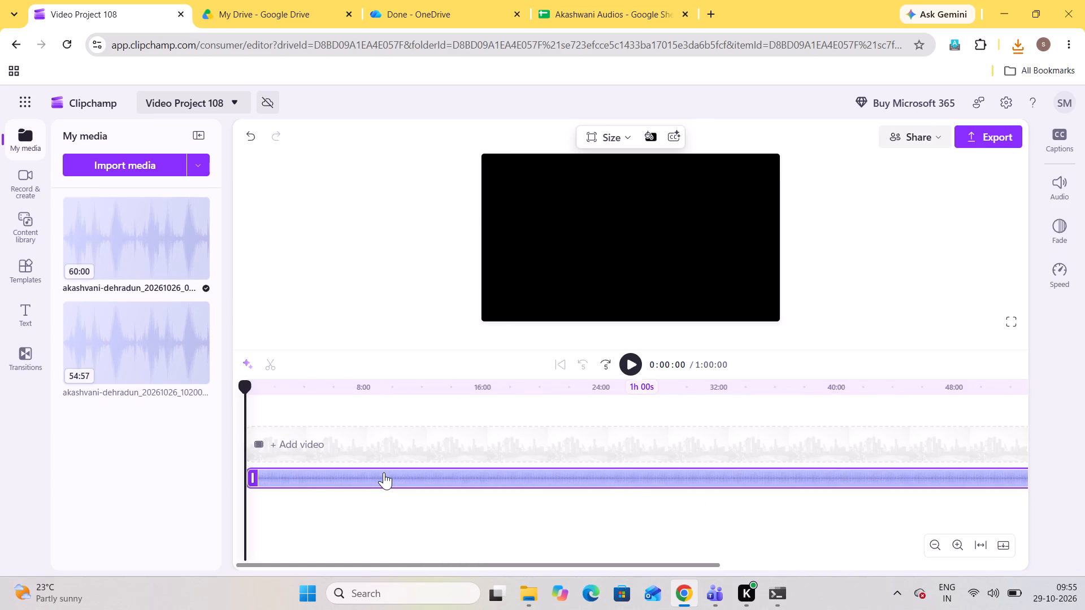
Skip through the recording, listen between about 32:23 and 35:26 for the next song's start, split at 0:33:29, and resume playback.
click(627, 367)
key(Right)
key(Right)
key(Right)
key(Right)
key(Right)
key(Right)
key(Right)
key(Right)
key(Right)
key(Right)
key(Right)
key(Right)
key(Right)
key(Right)
key(Right)
key(Right)
key(Right)
key(Right)
key(Right)
key(Right)
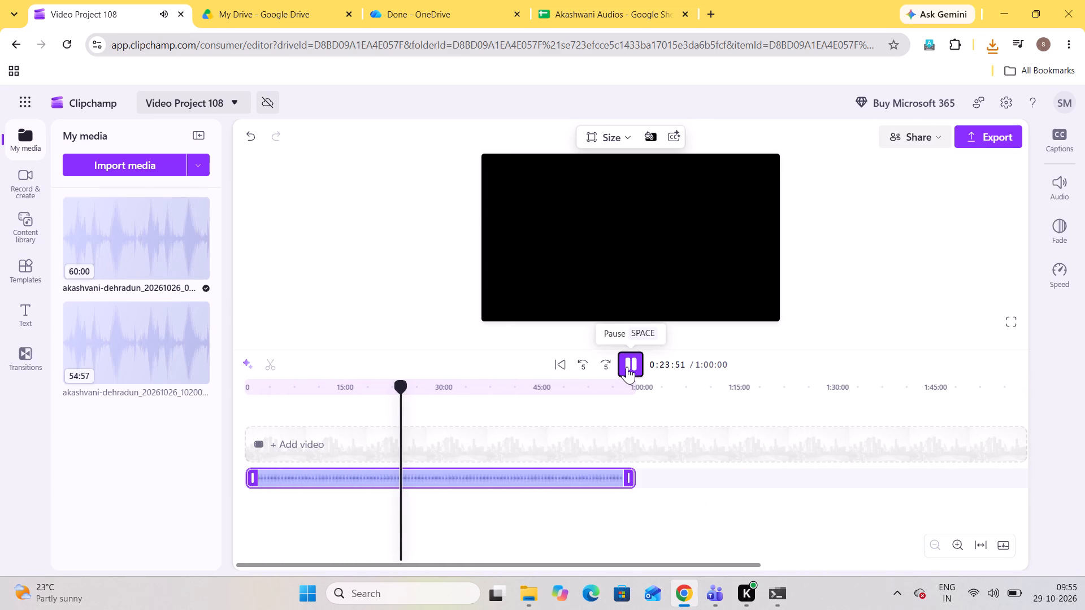
key(Right)
key(Right)
key(Right)
key(Right)
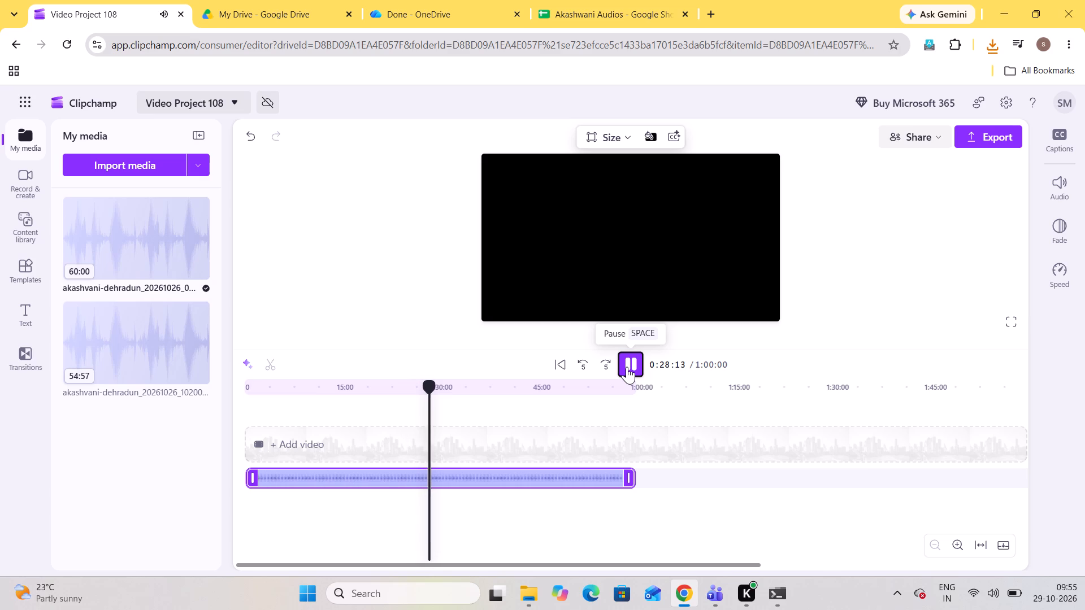
key(Right)
key(Right)
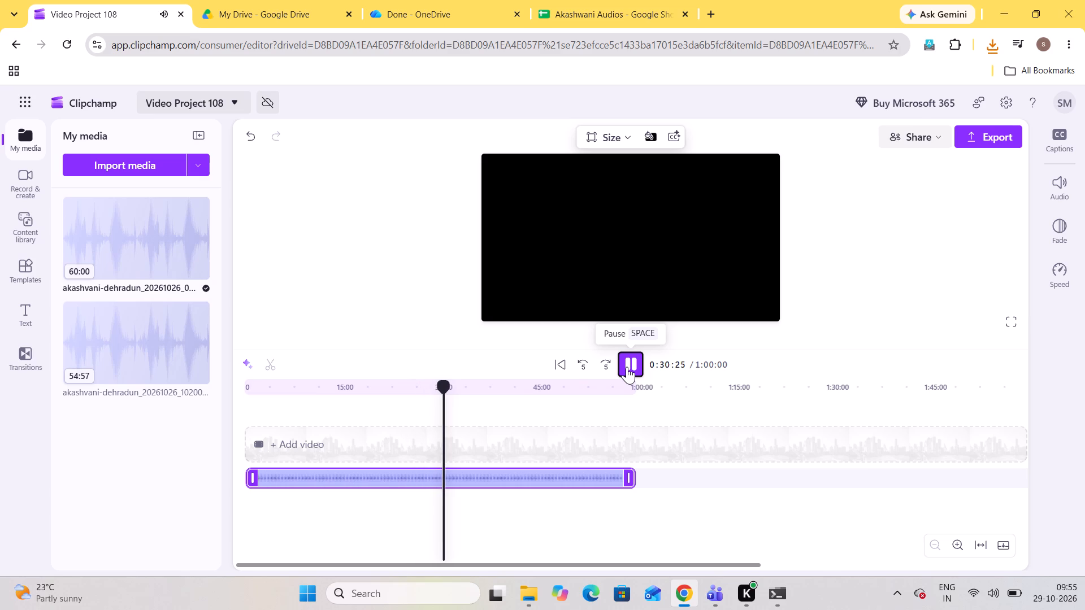
key(Right)
key(Right)
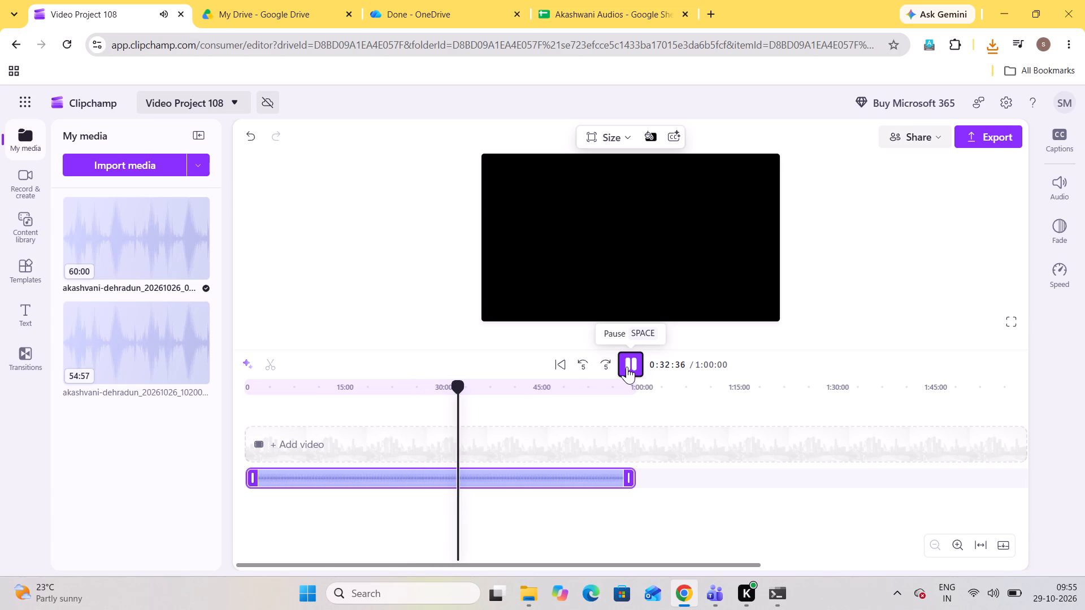
key(Right)
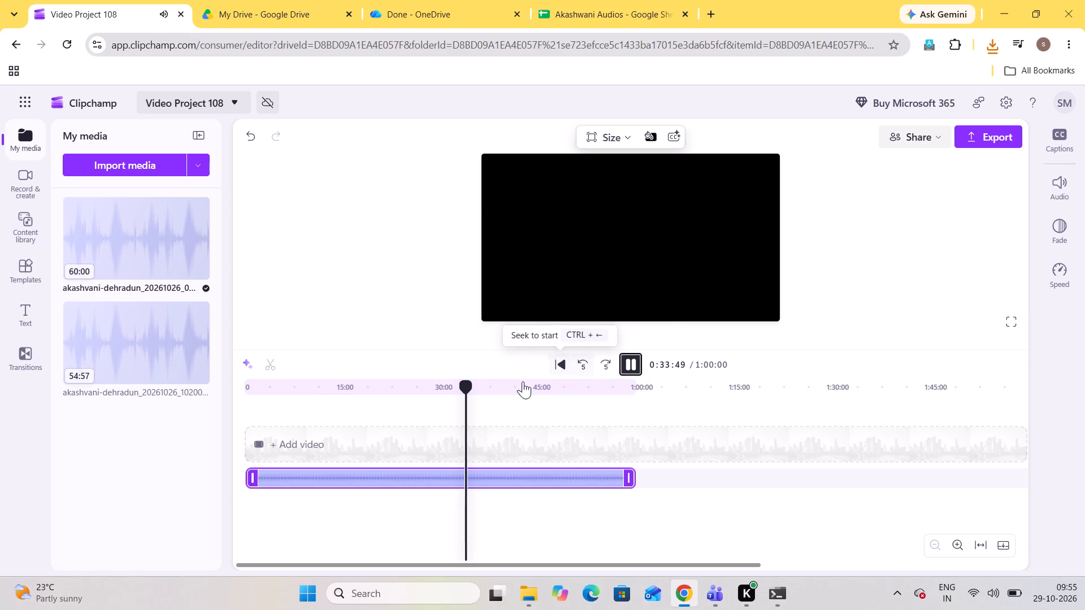
click(456, 388)
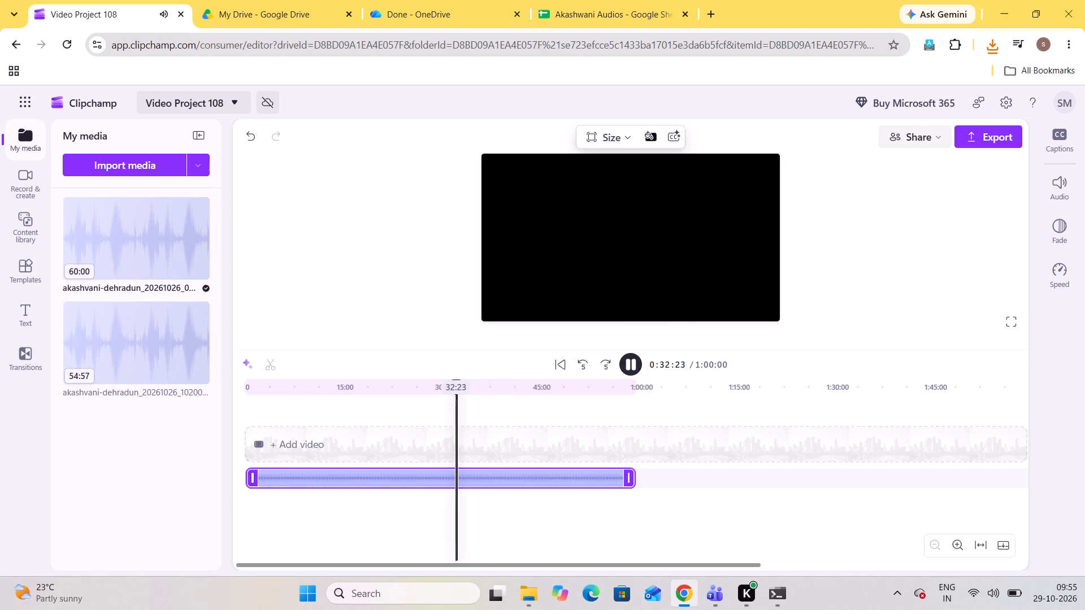
click(459, 388)
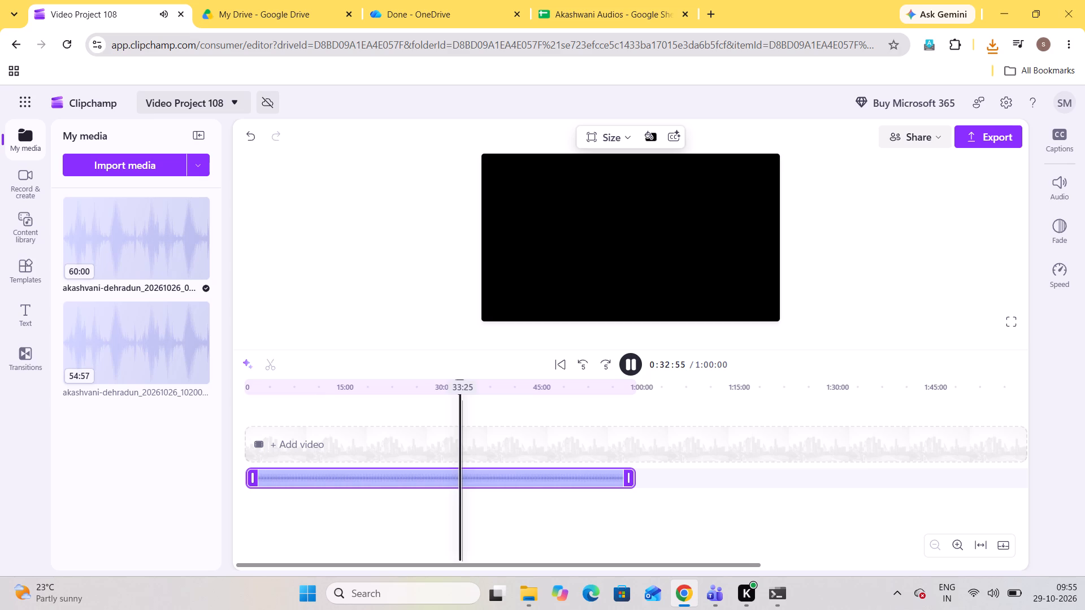
click(463, 388)
click(466, 387)
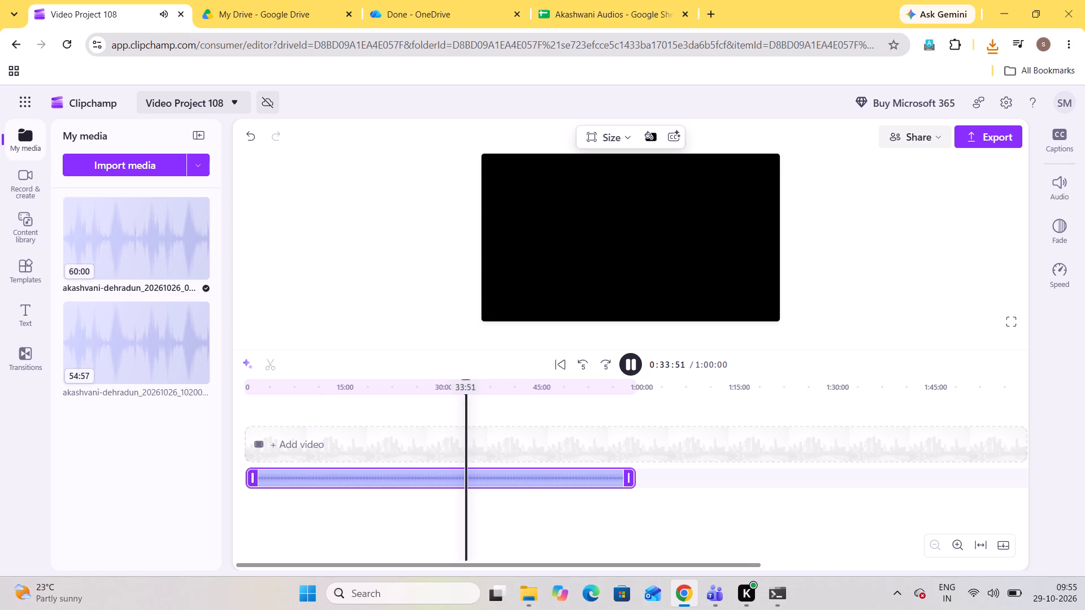
click(470, 386)
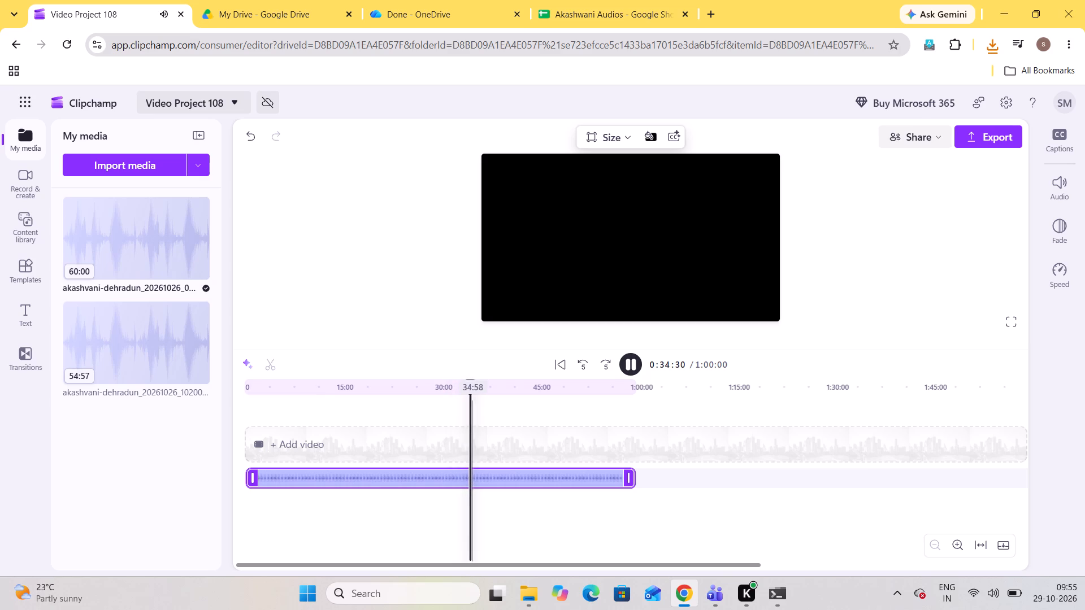
click(473, 386)
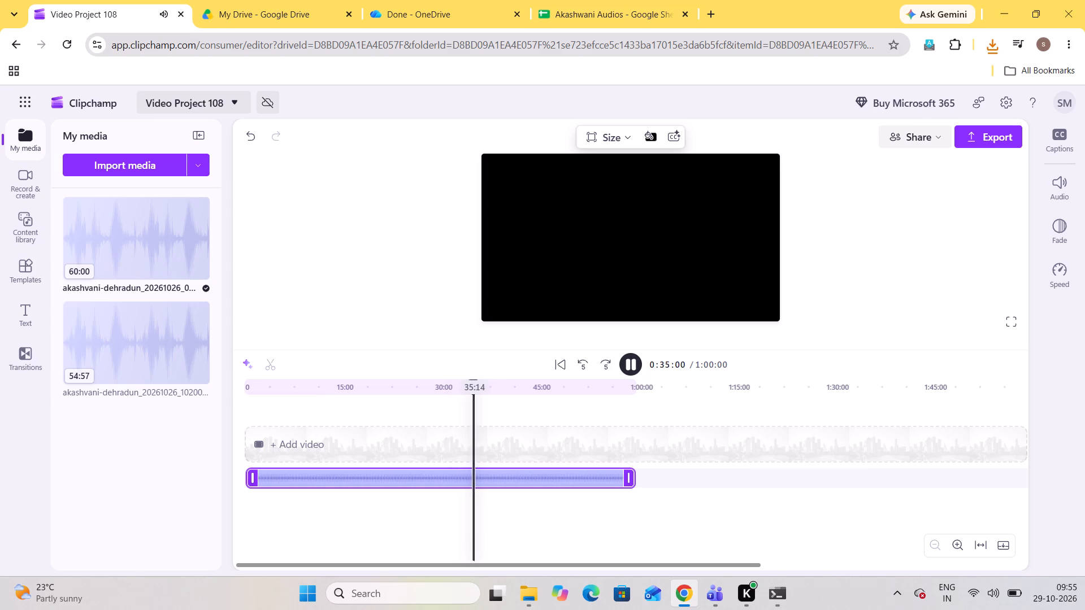
click(476, 386)
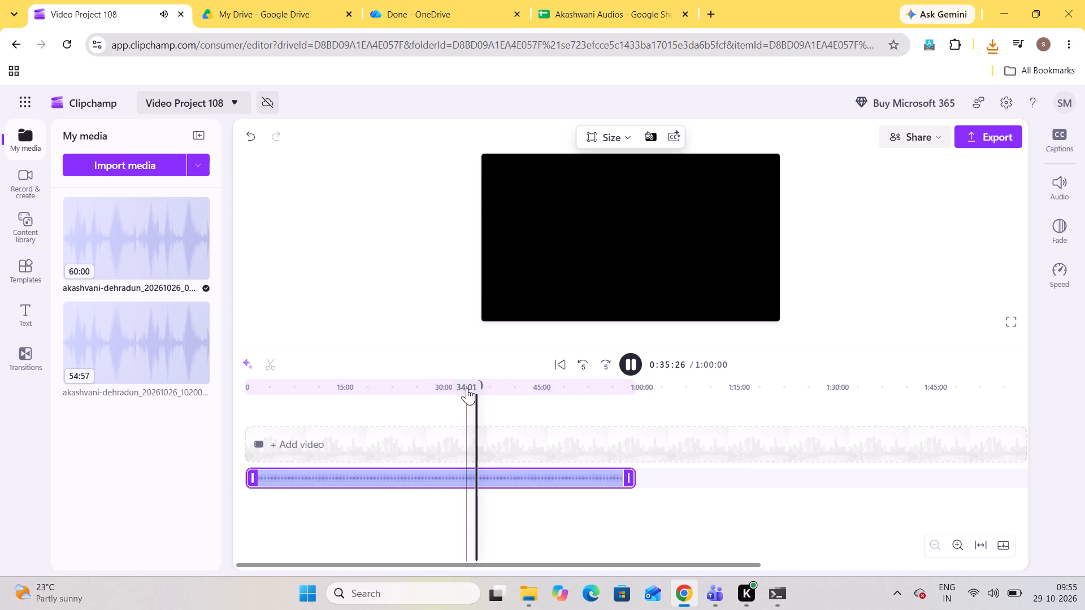
click(467, 387)
click(462, 387)
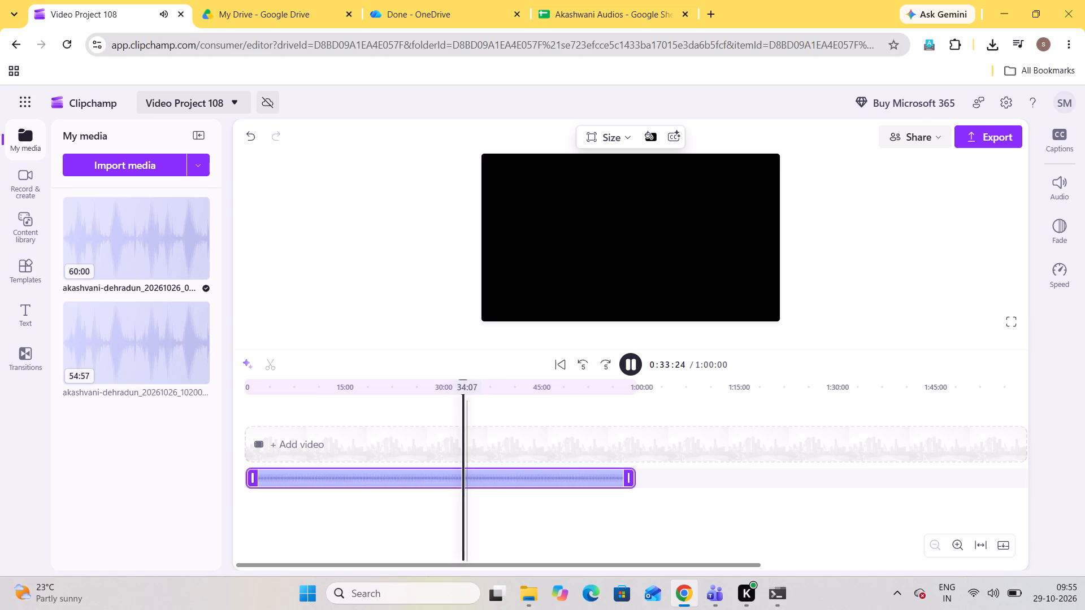
click(624, 360)
click(273, 364)
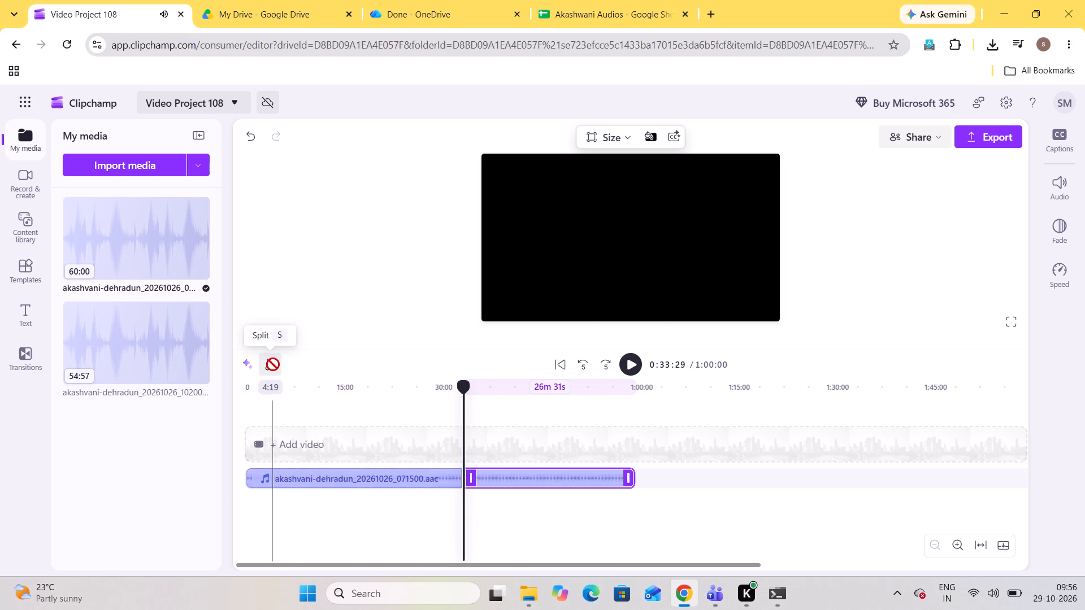
click(628, 361)
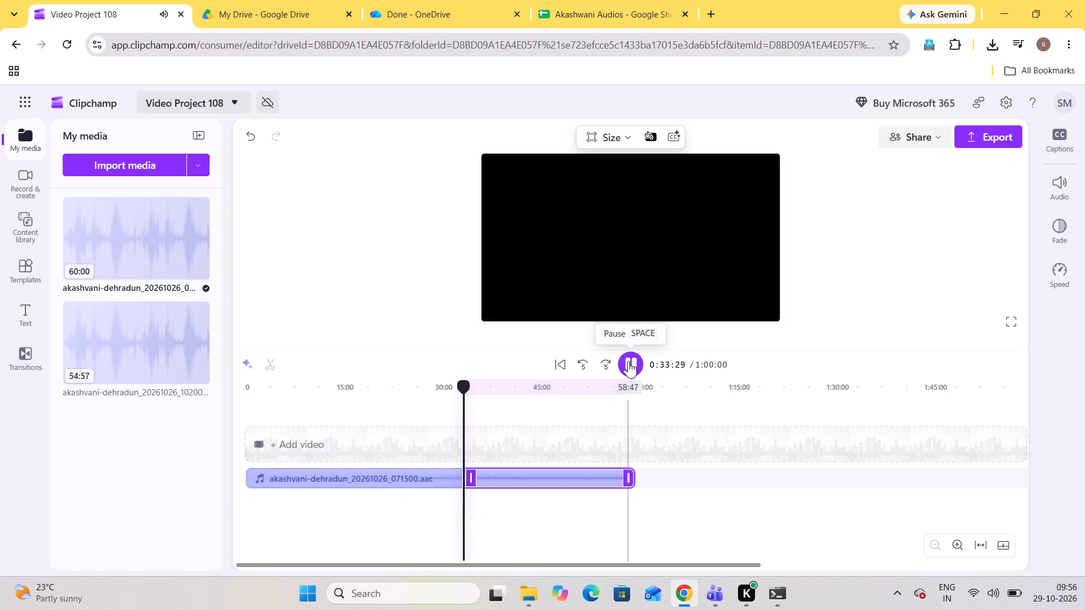
Set the audio-only export file name to "kumauni-haye teri rumala".
click(980, 137)
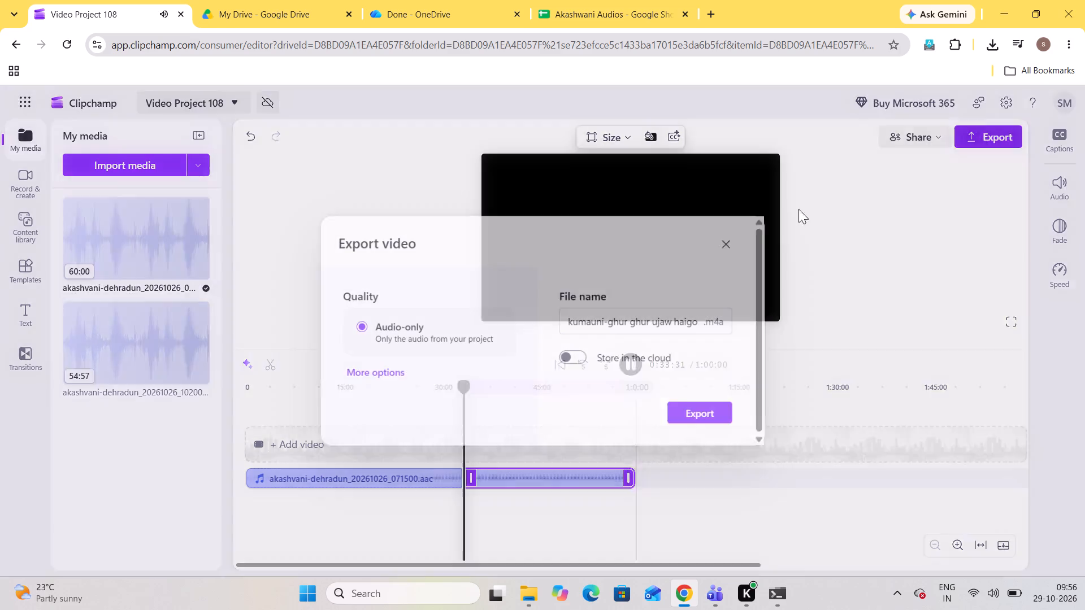
drag(611, 318, 873, 337)
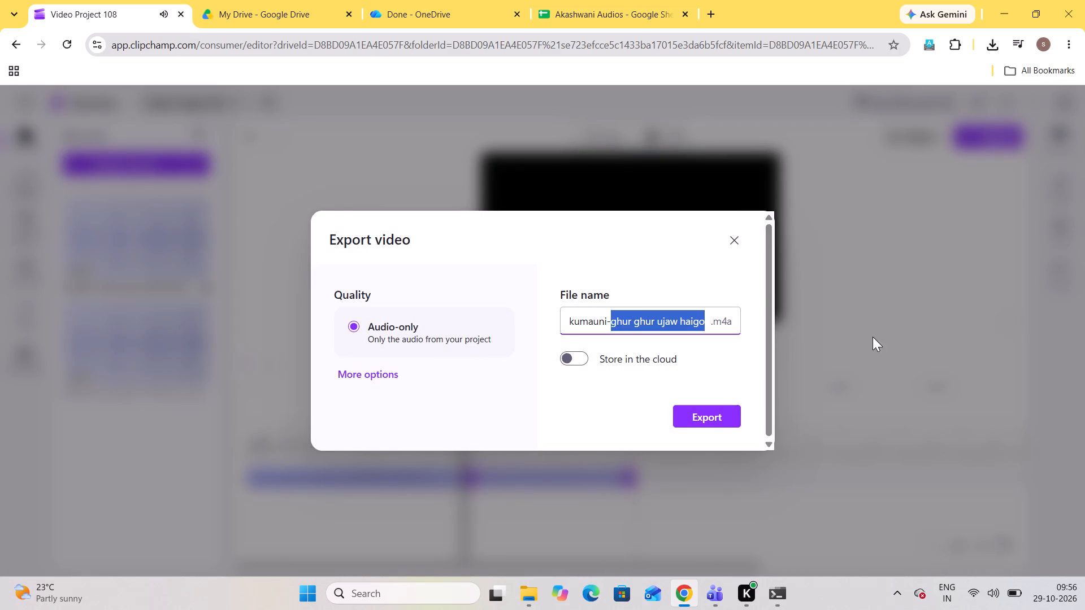
drag(873, 337, 899, 333)
text(haye teri rumala)
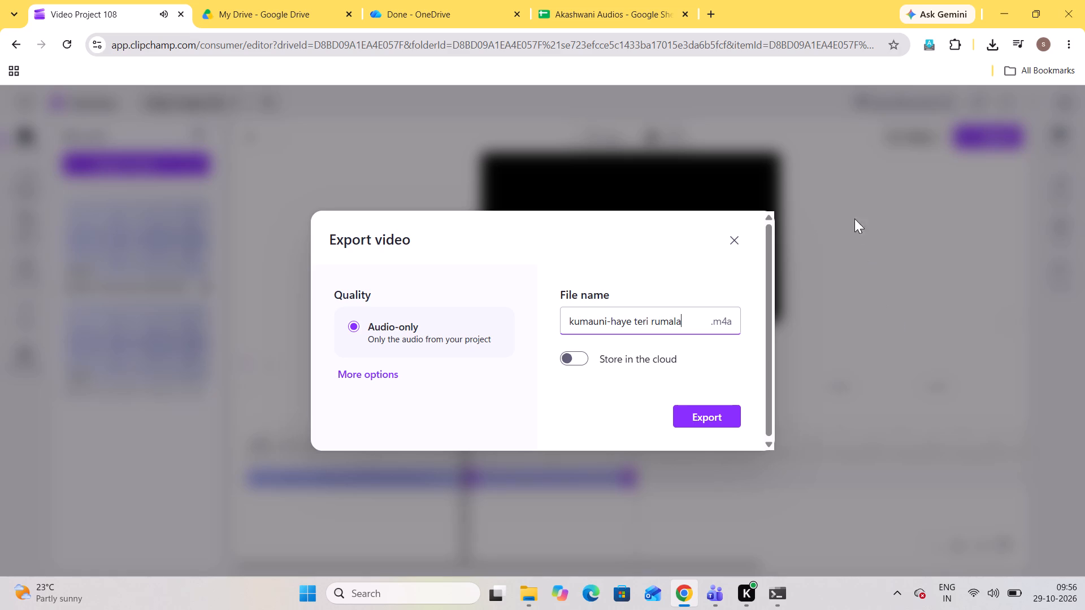
Listen between about 0:35:40 and 0:38:23 for the song's end, split the recording at 0:36:43, and resume playback.
click(854, 208)
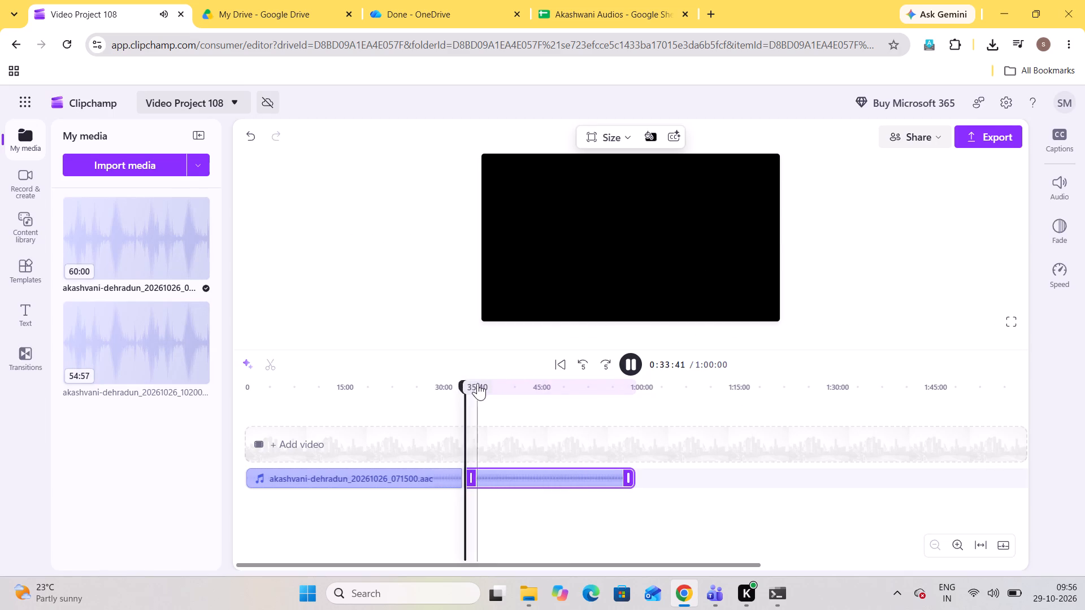
click(478, 383)
click(484, 385)
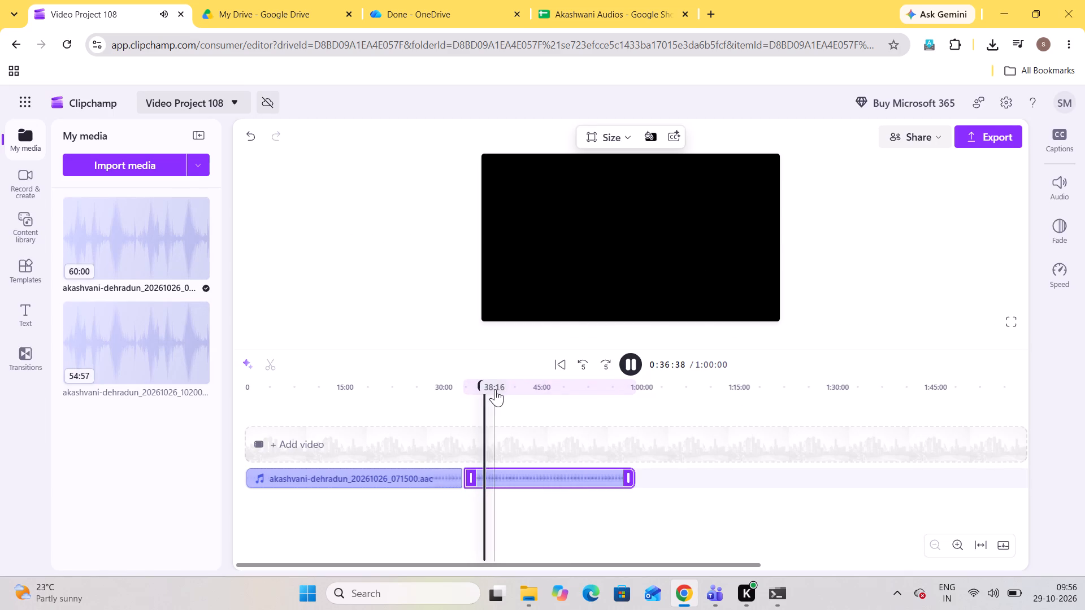
click(495, 389)
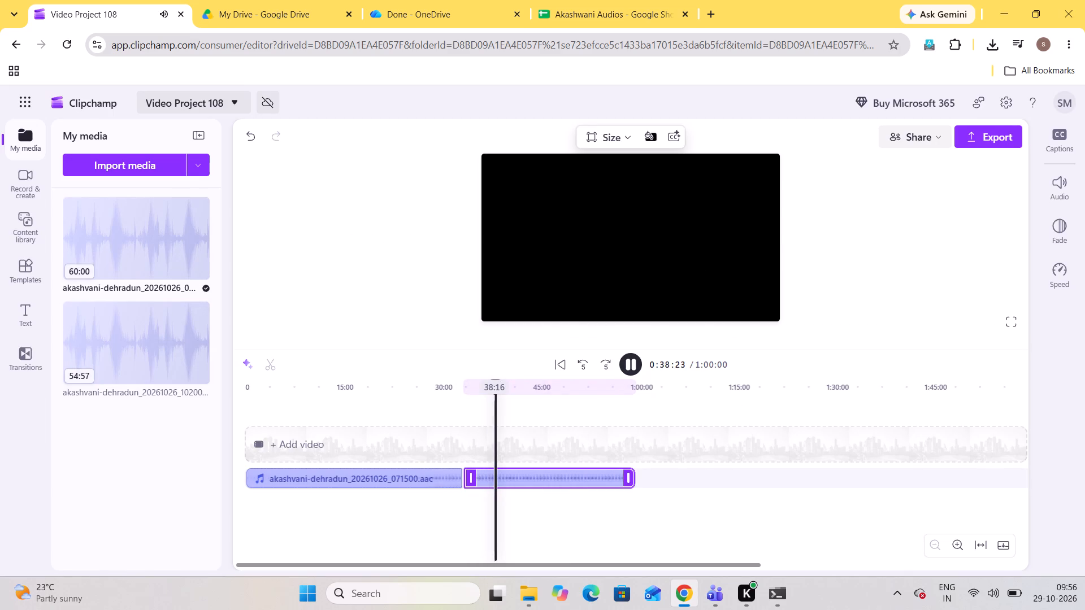
click(492, 389)
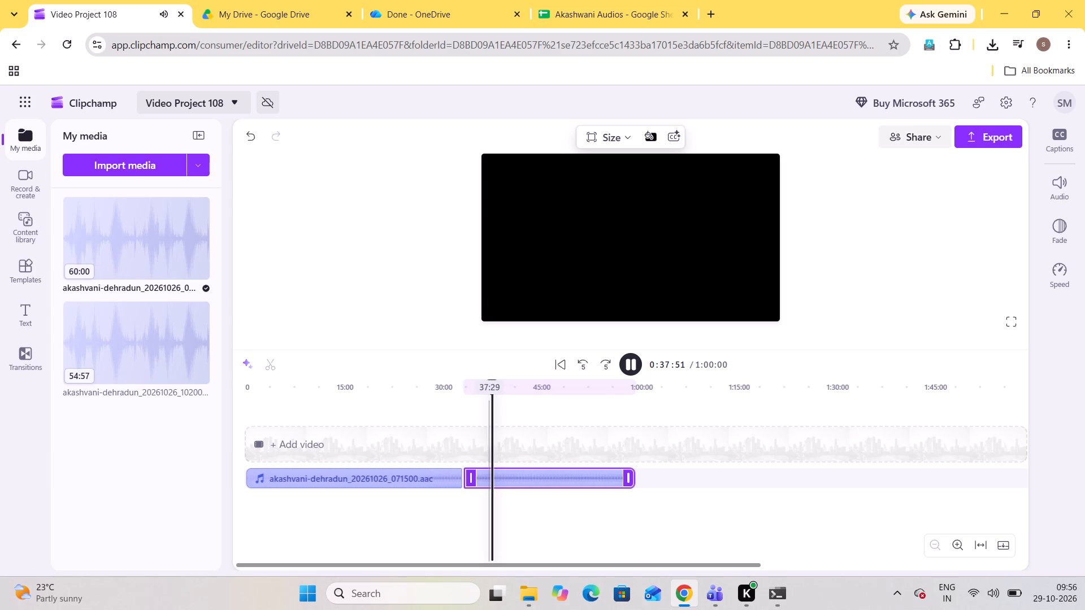
click(489, 389)
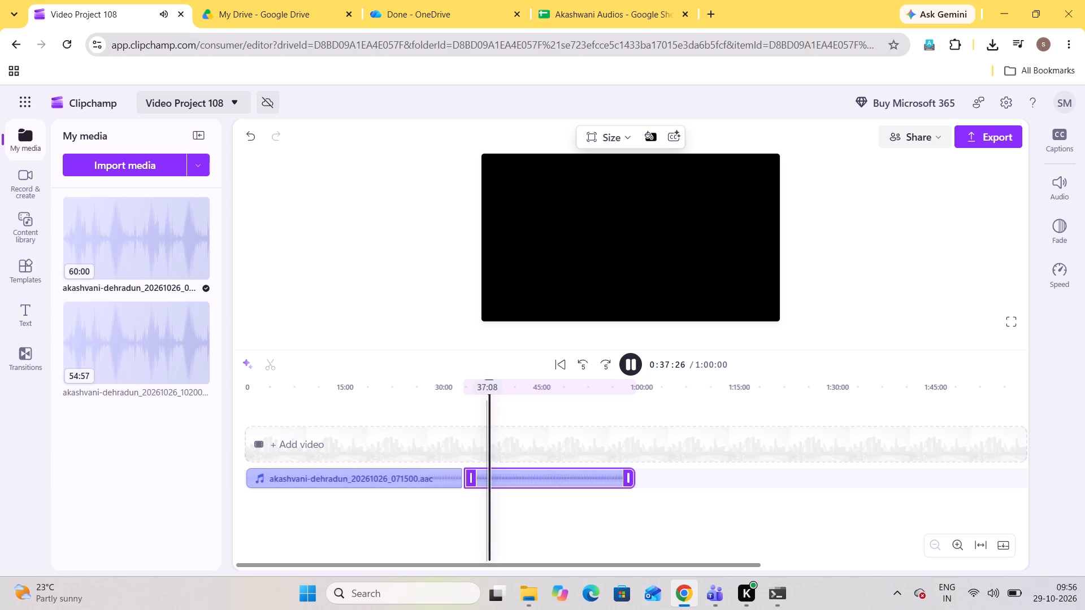
click(487, 388)
click(486, 387)
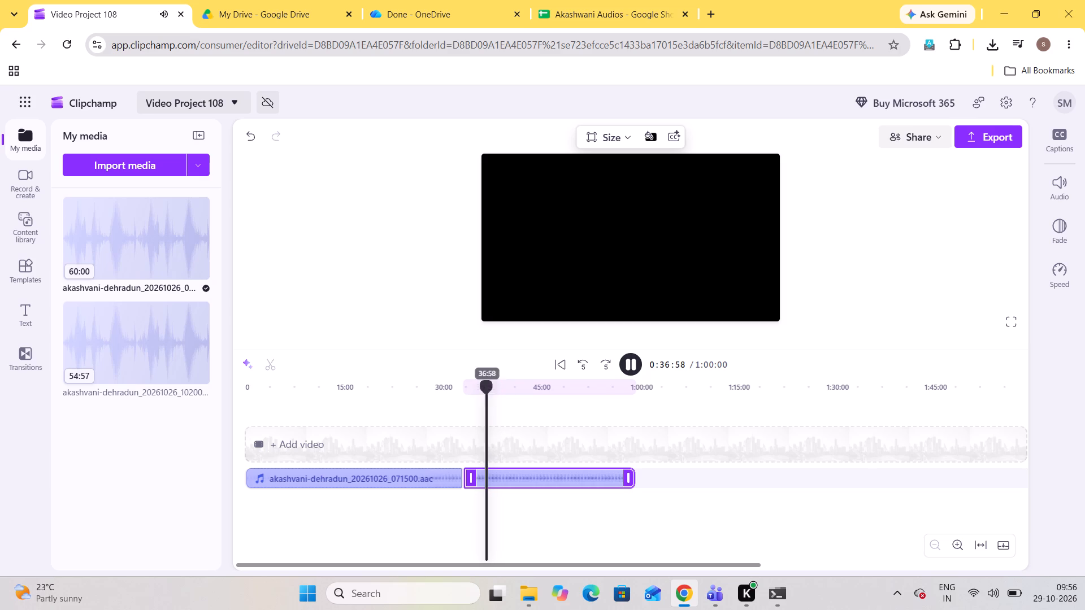
click(484, 387)
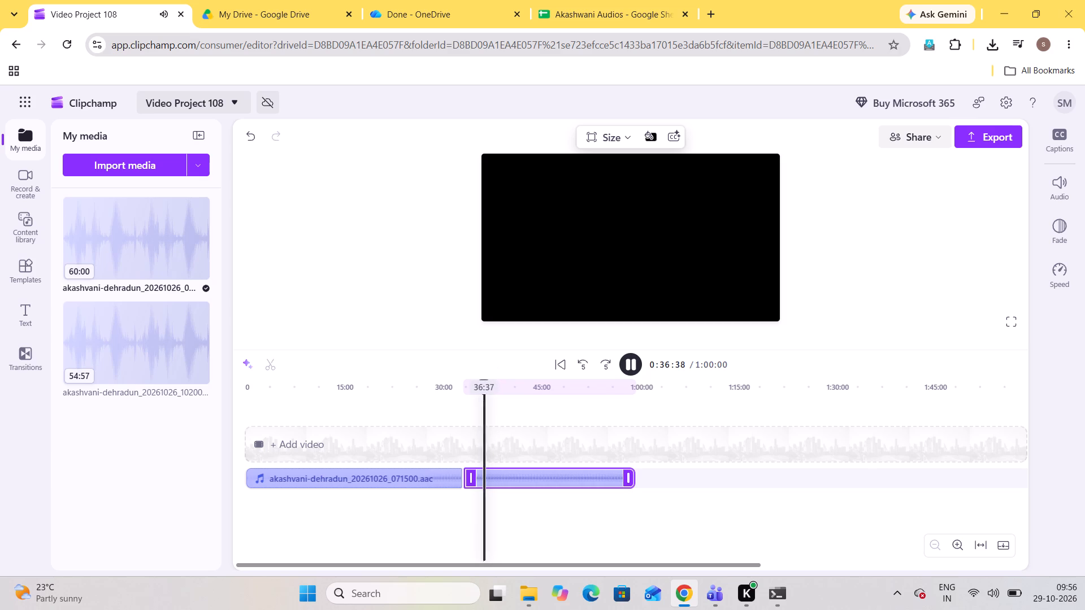
click(630, 361)
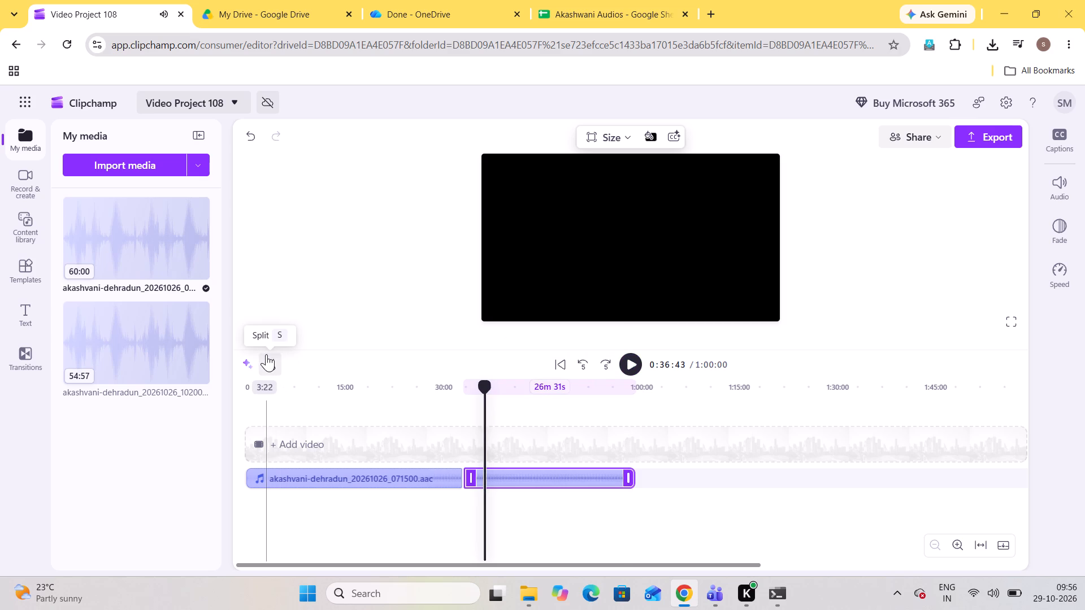
click(266, 354)
click(629, 359)
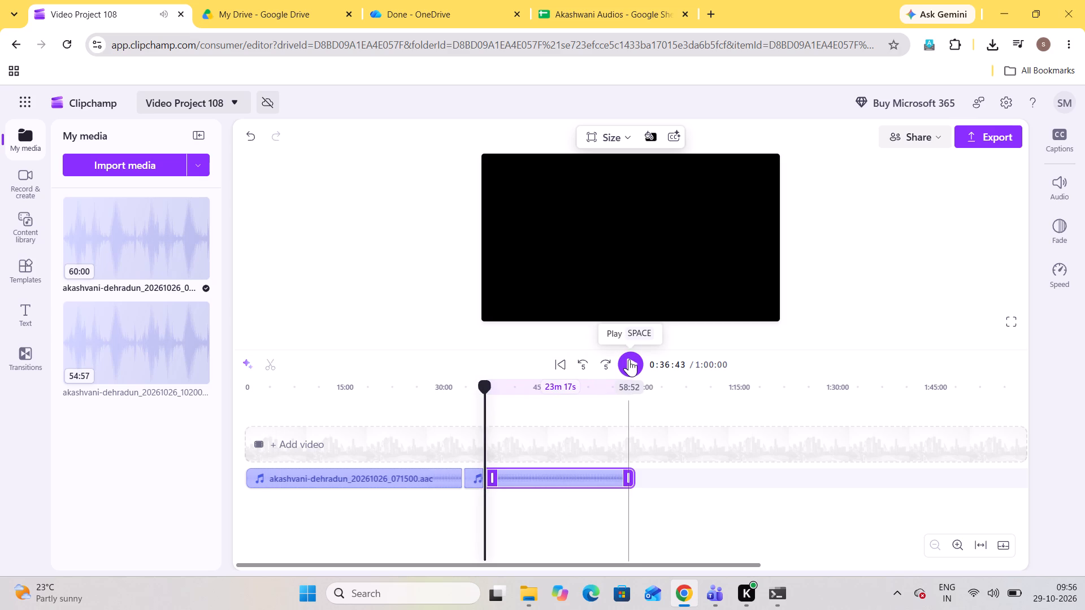
Delete the recording segments after and before the song, and close the empty gap in front of the remaining clip.
click(563, 471)
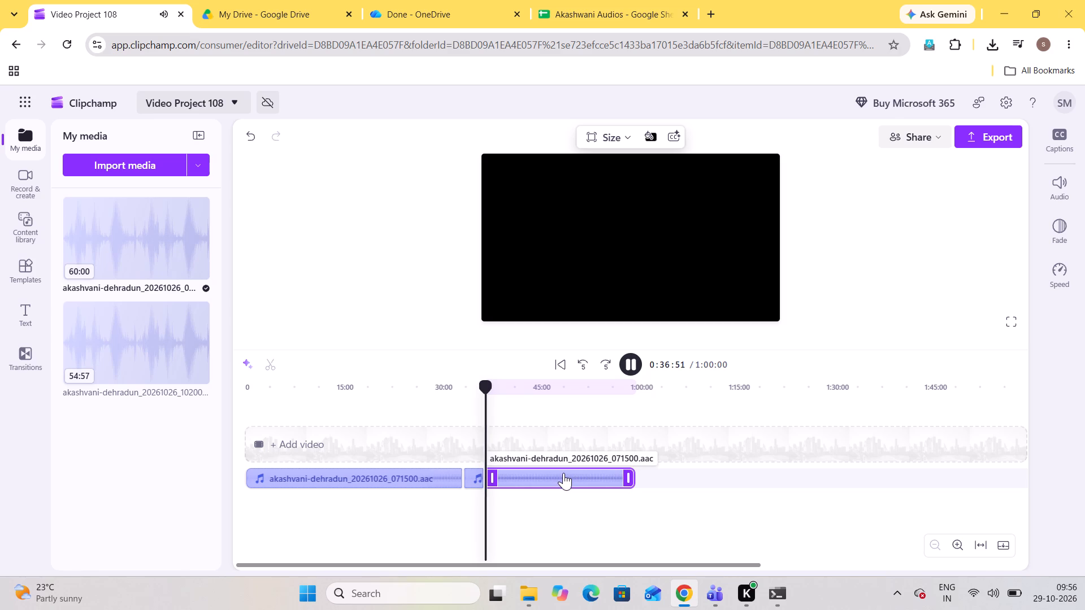
click(563, 473)
key(Delete)
click(413, 474)
key(Delete)
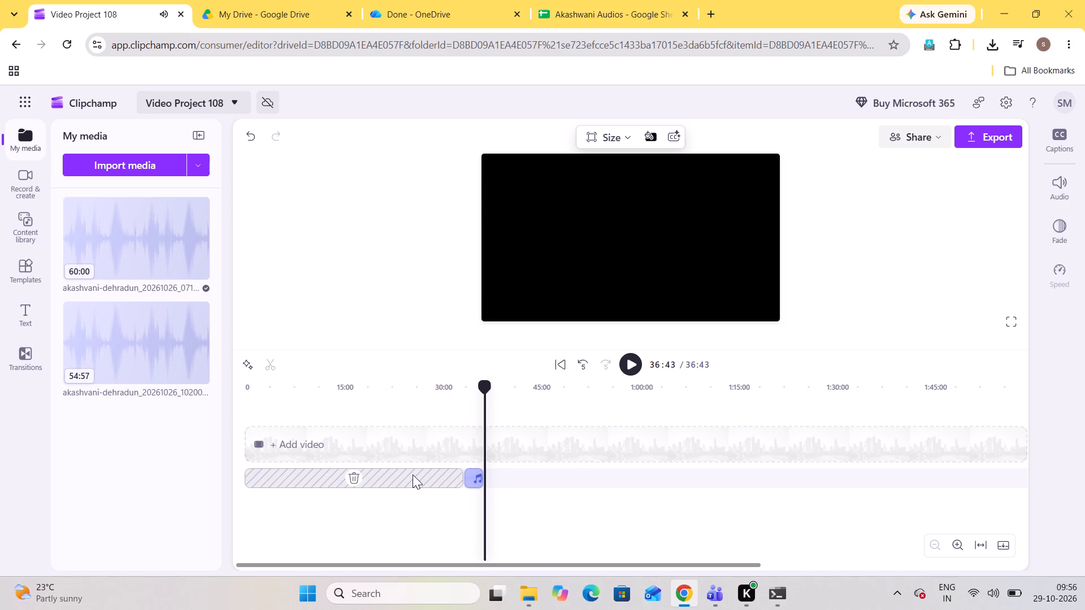
click(353, 476)
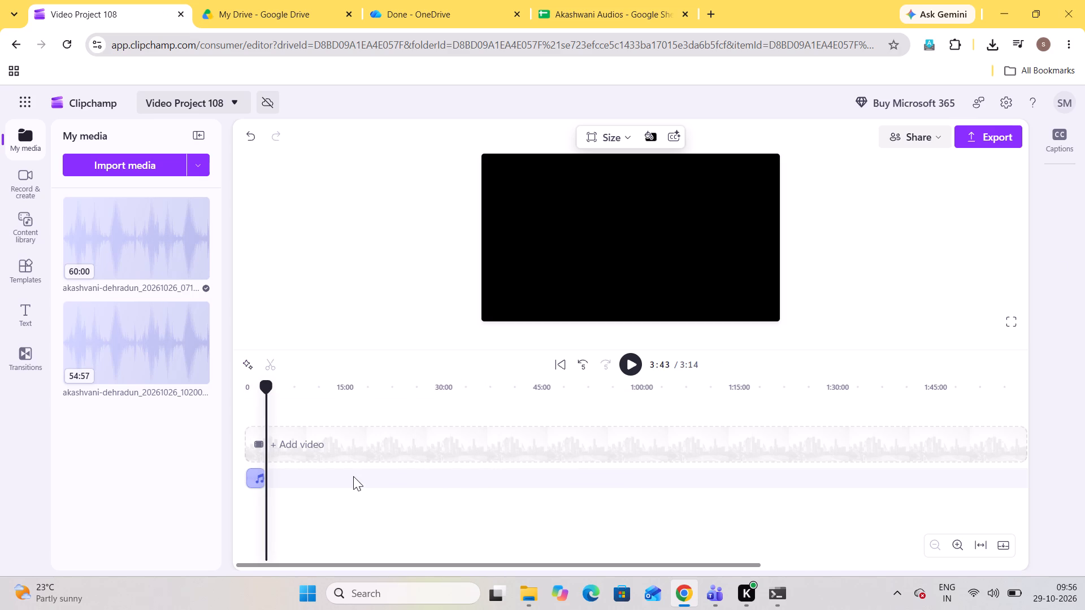
Set the audio-only export file name to "kumauni-gopal babu gauswami-haye teri rumala".
click(967, 138)
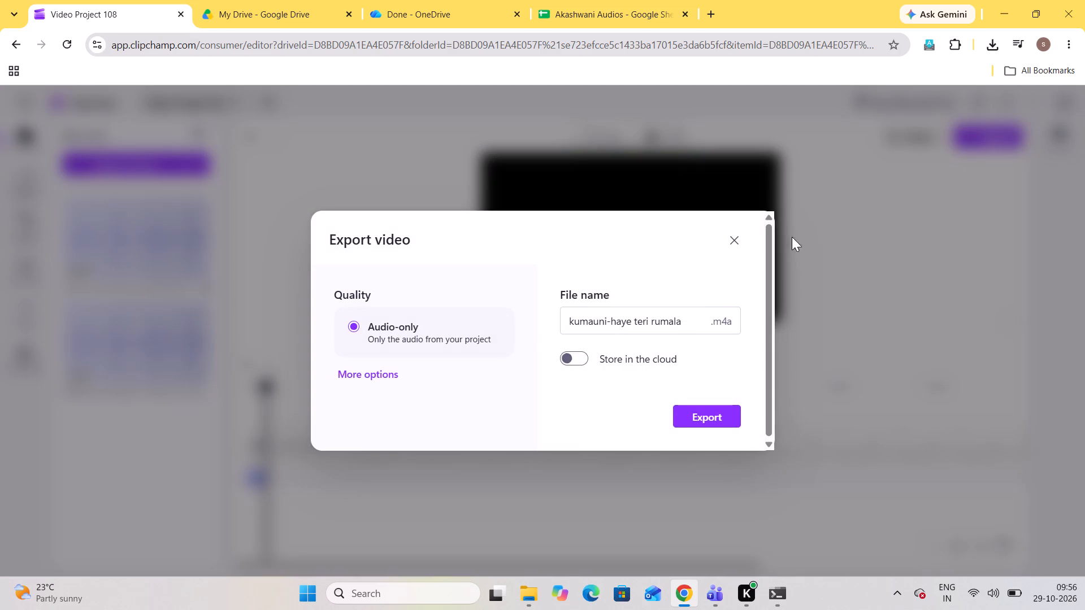
click(608, 321)
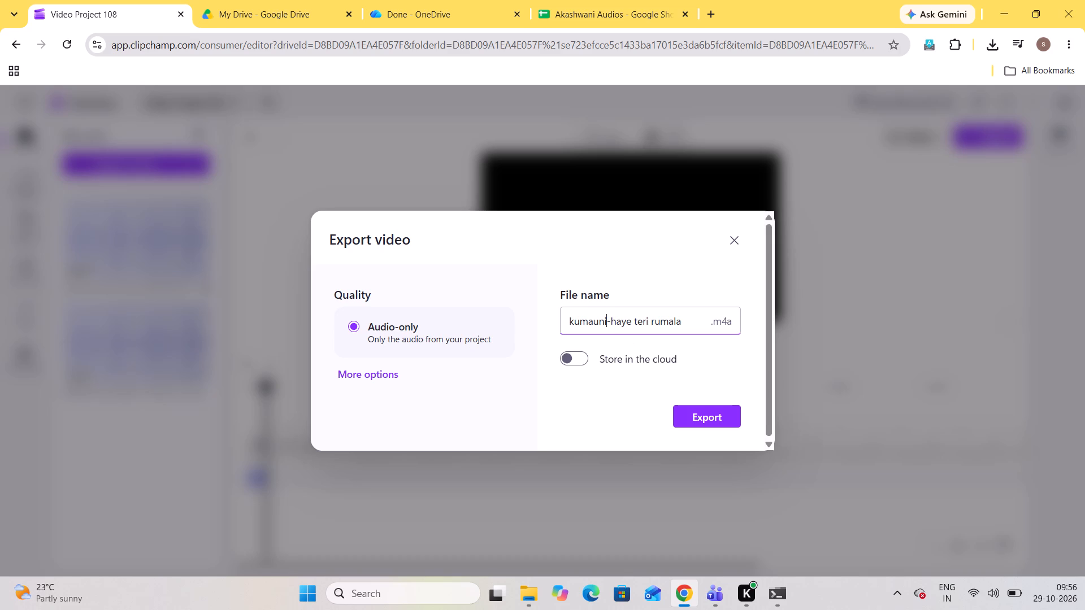
key(ctrl+v)
key(Left)
key(Left)
key(Left)
key(Left)
key(Left)
key(Left)
key(Left)
key(Left)
key(Left)
key(Left)
key(Left)
key(Left)
key(Left)
key(Left)
key(Left)
key(Left)
key(Left)
key(Left)
key(Left)
key(minus)
scroll(608, 321, left, 8)
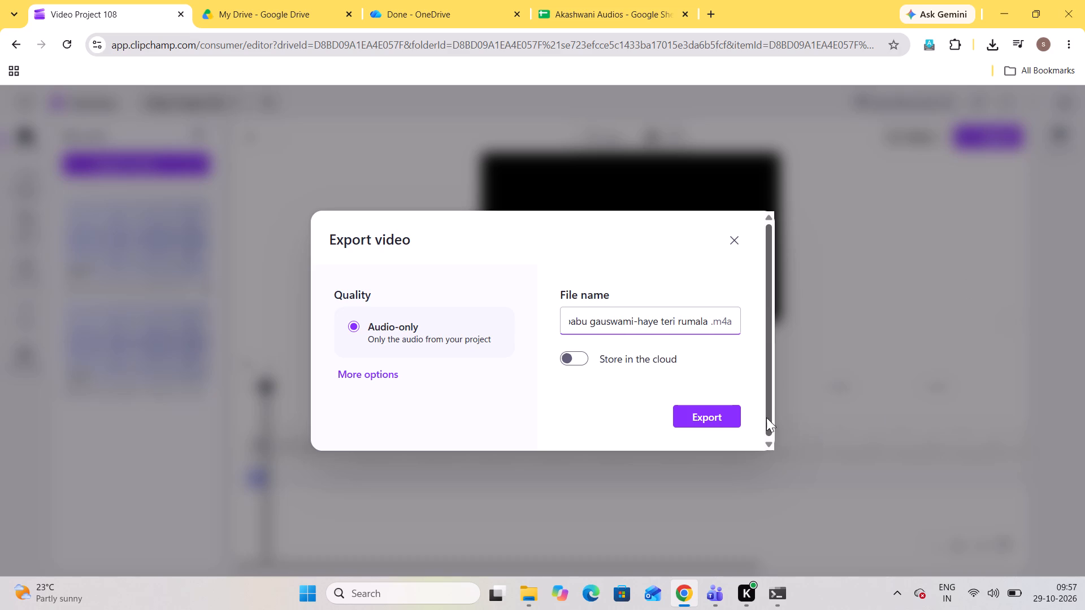
Export the song and save the m4a in the akashvani-dehradun_20261026_071500 folder.
click(718, 424)
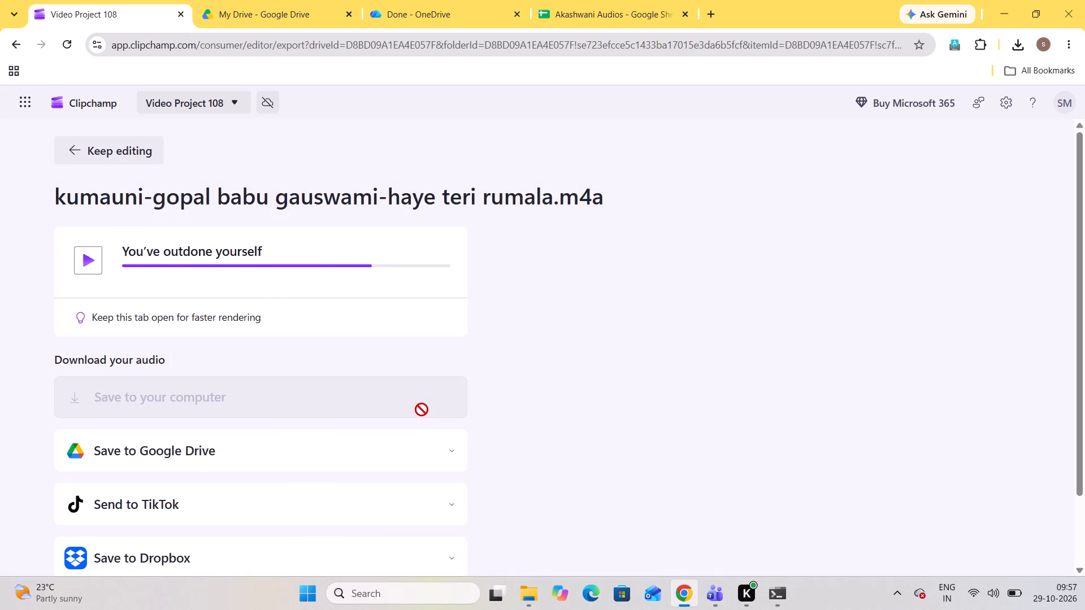
click(397, 365)
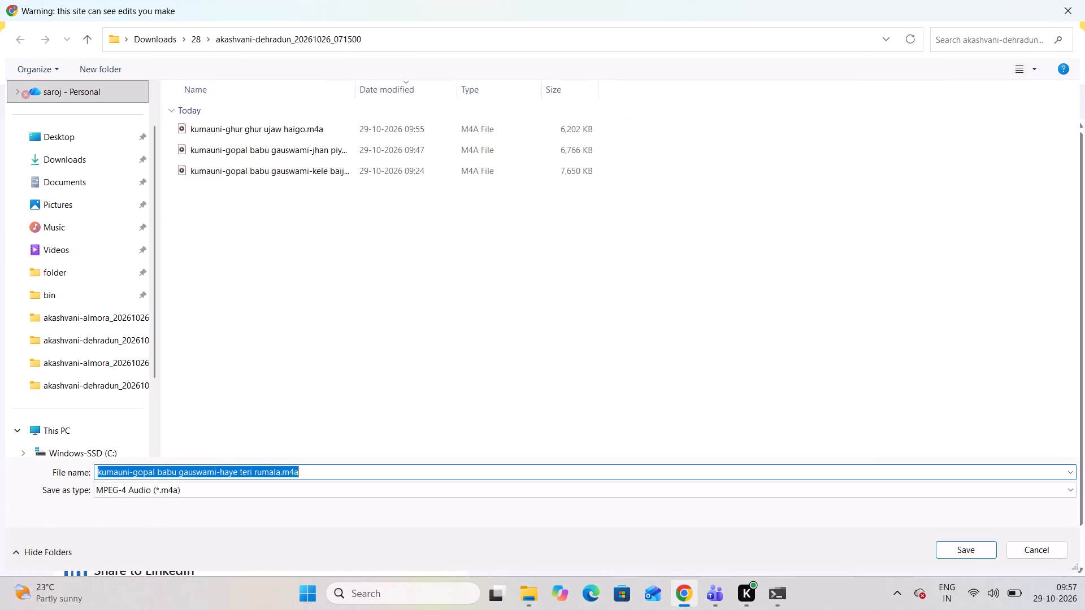
click(944, 544)
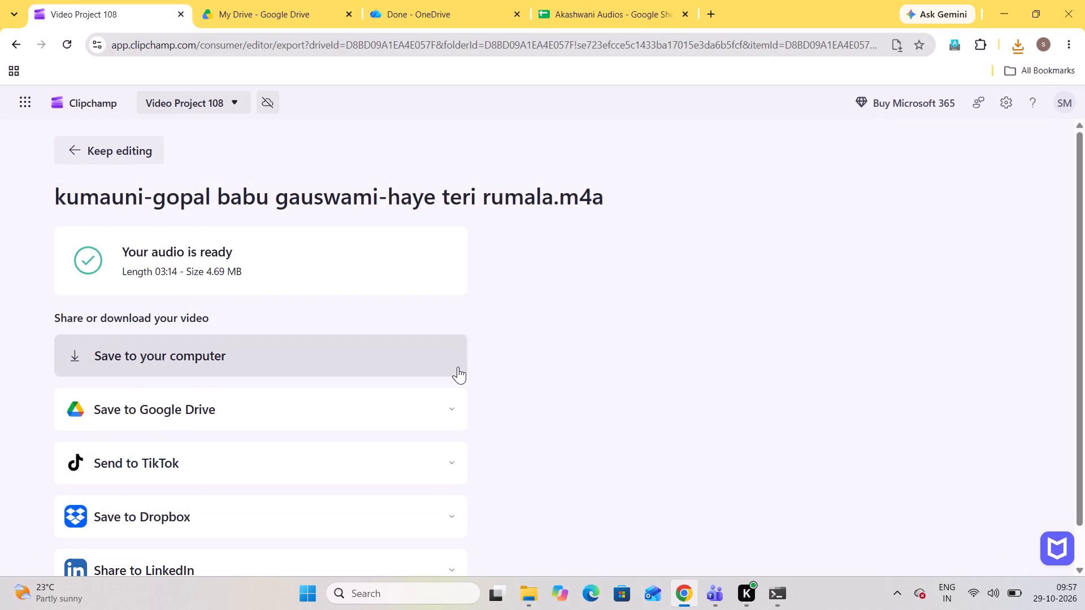
Return to editing and replace the exported song clip on the timeline with the full 60-minute akashvani-dehradun_20261026_071500 recording.
click(89, 150)
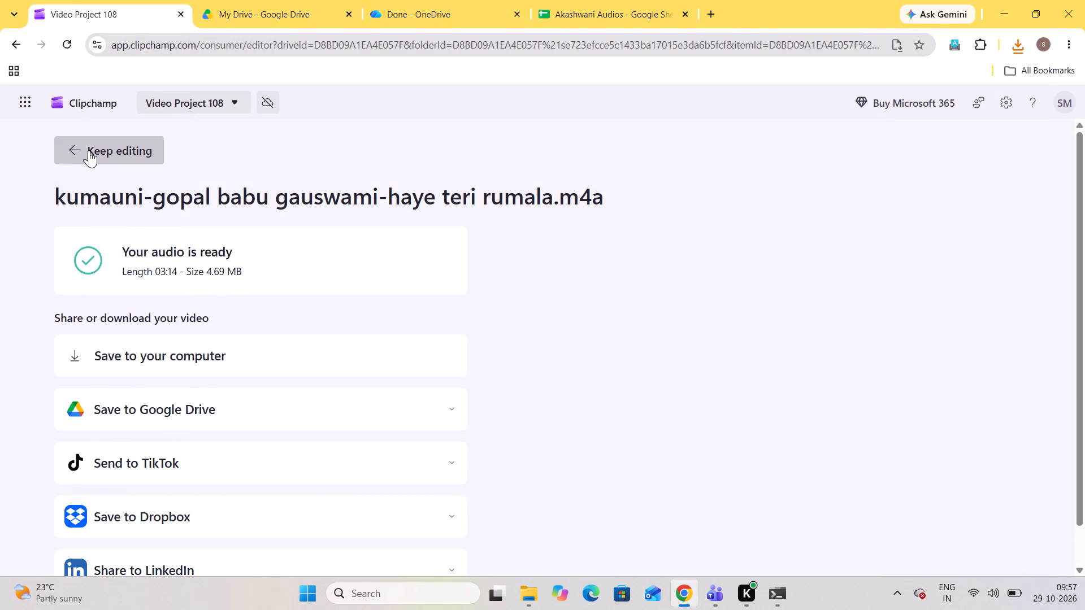
click(336, 482)
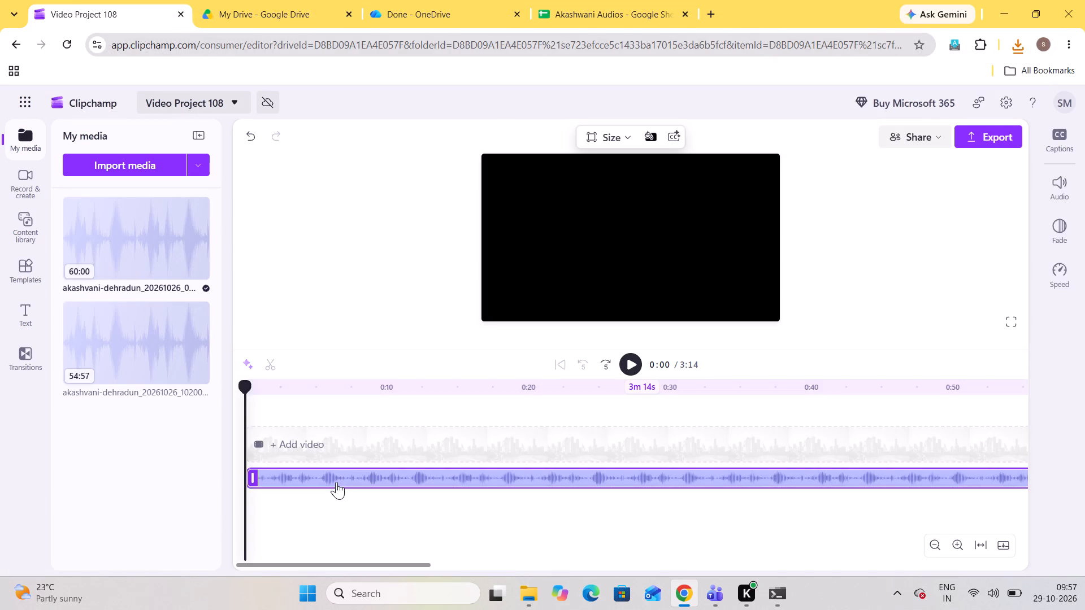
key(Delete)
drag(131, 237, 262, 358)
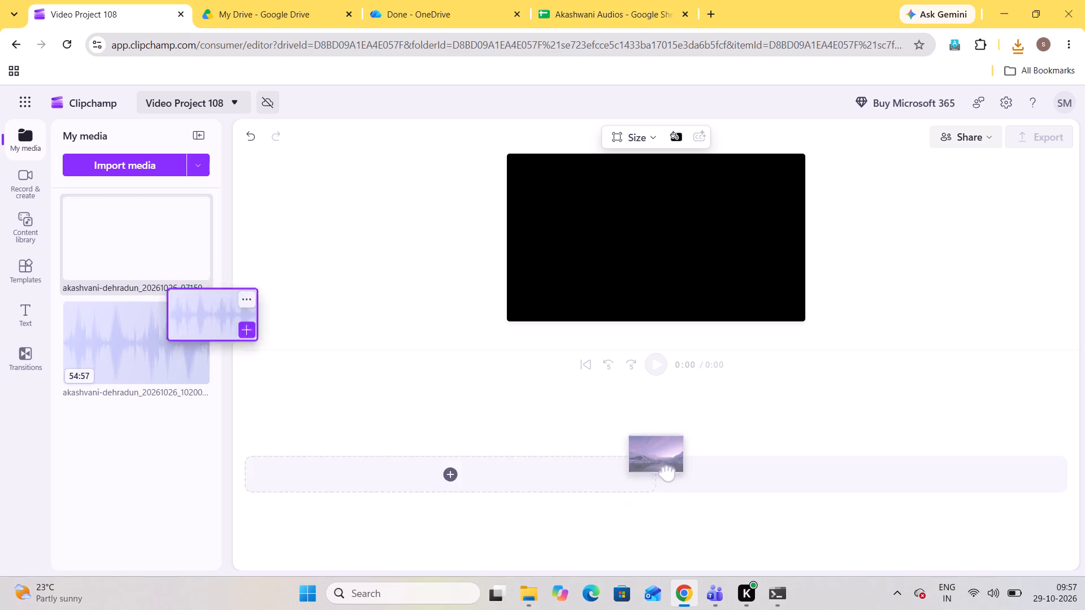
drag(262, 358, 332, 439)
Locate the start of the next song in the full recording and split the audio clip at 0:36:52.
key(Right)
key(Right)
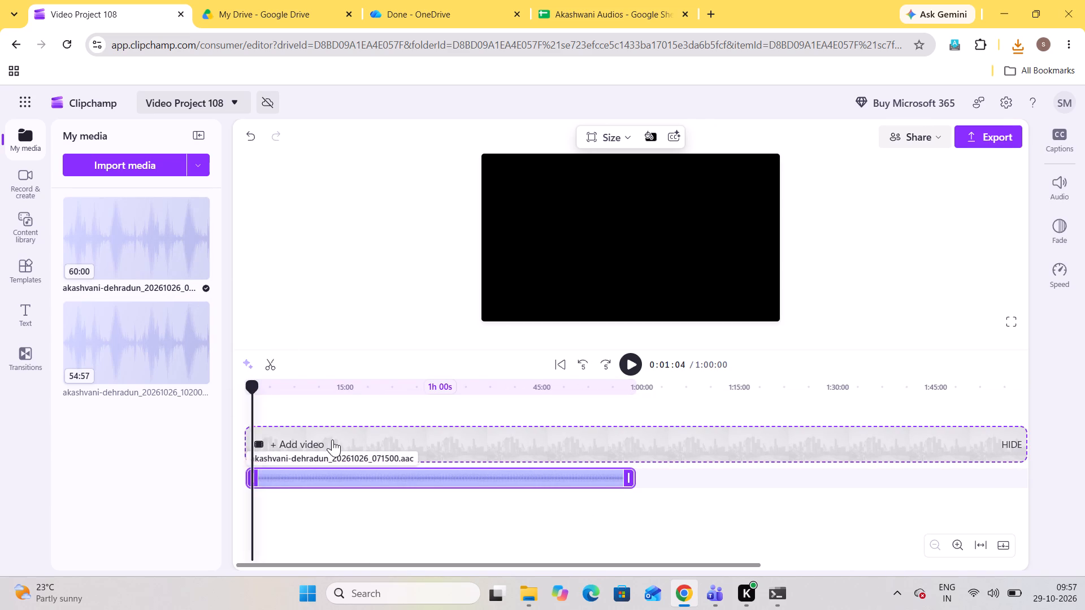
key(Right)
key(Right)
key(Right)
key(Right)
key(Right)
key(Right)
key(Right)
key(Right)
key(Right)
key(Right)
key(Right)
key(Right)
key(Right)
key(Right)
key(Right)
key(Right)
key(Right)
key(Right)
key(Right)
key(Right)
key(space)
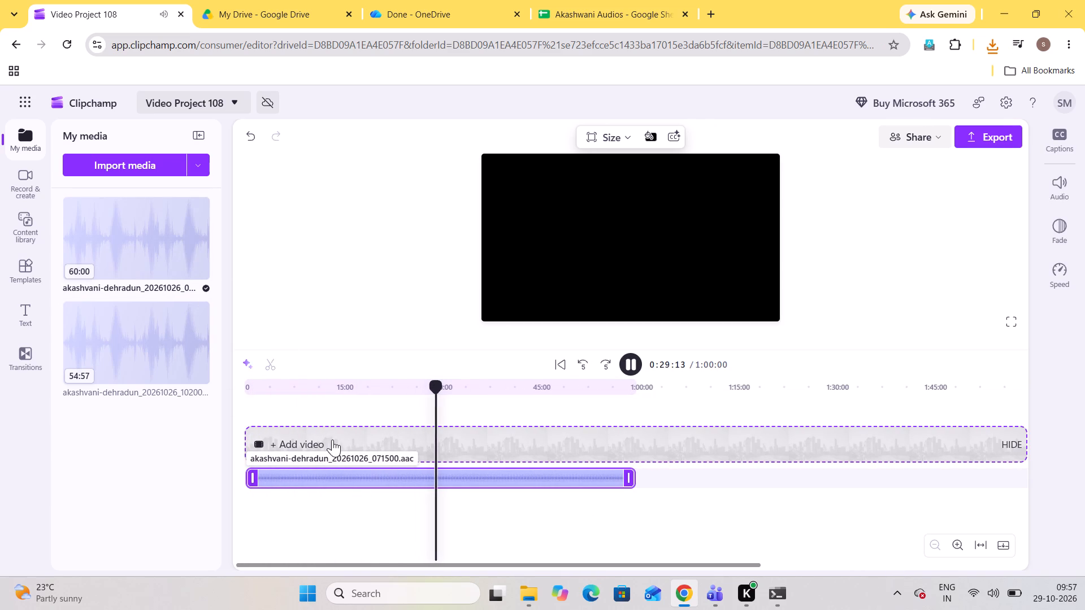
key(Right)
key(Right)
key(Right)
key(Right)
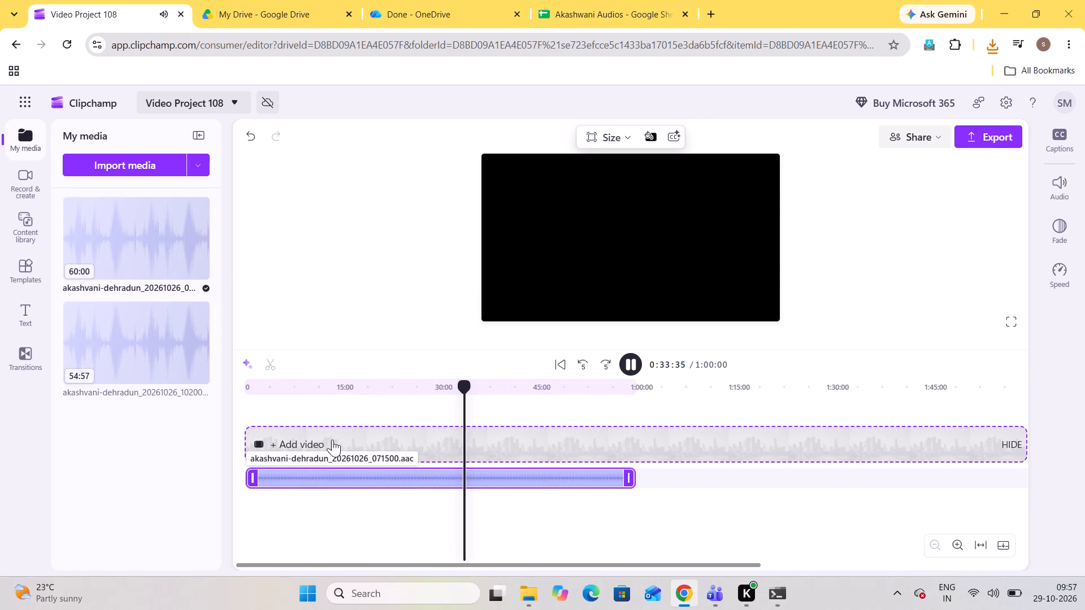
key(Right)
key(Right)
key(Right)
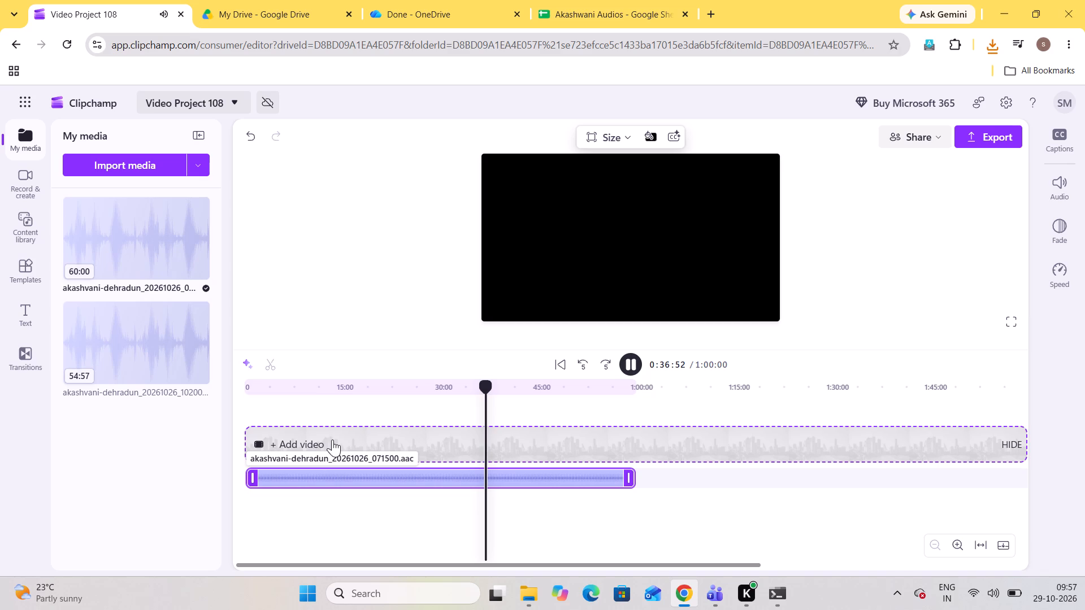
key(Right)
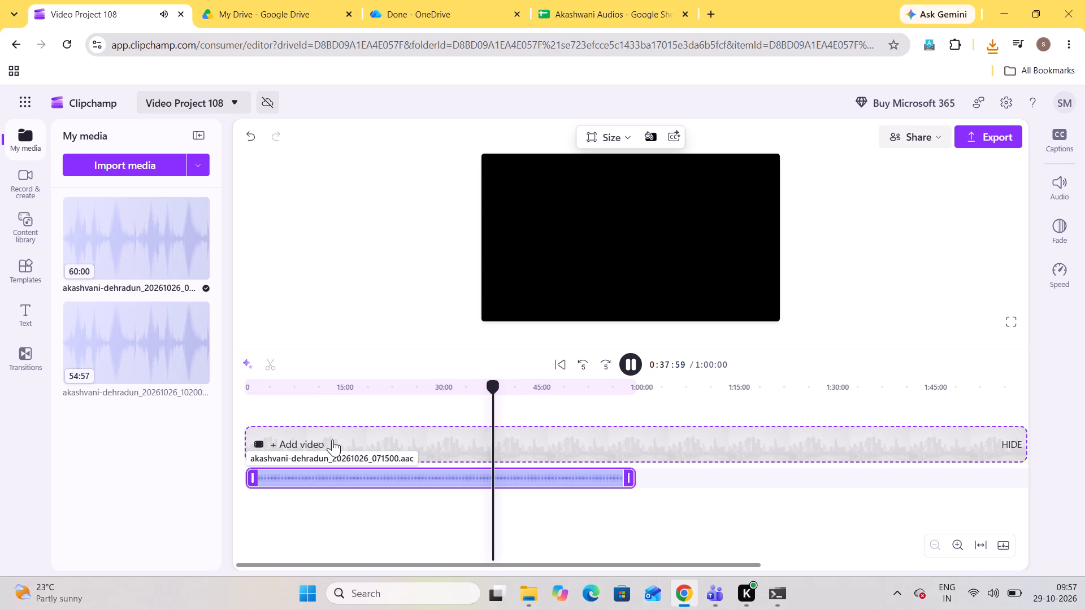
key(Right)
key(Right)
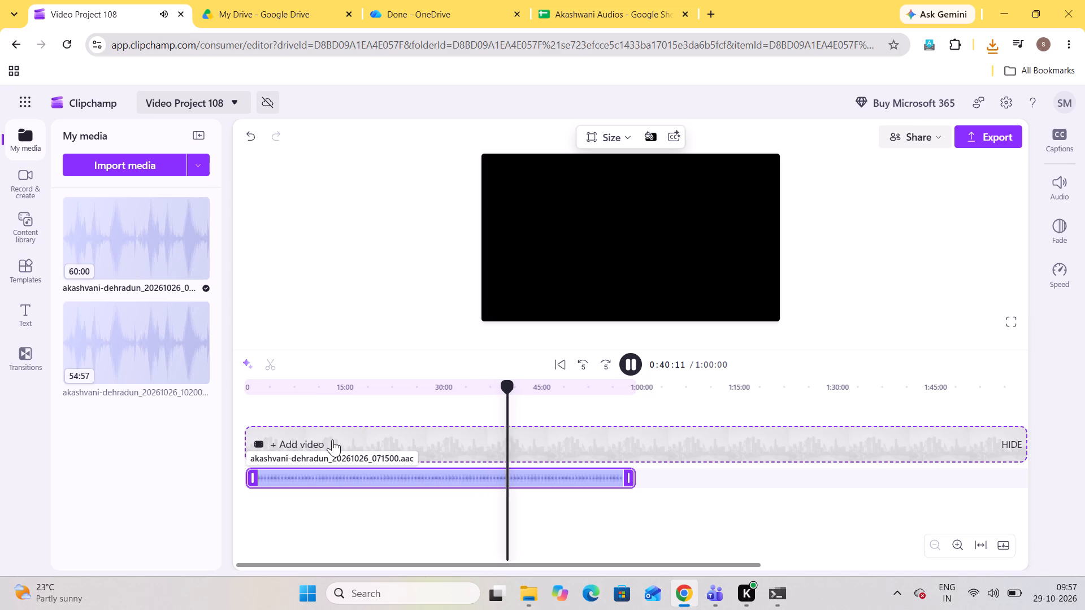
key(Right)
key(Left)
key(Left)
key(Left)
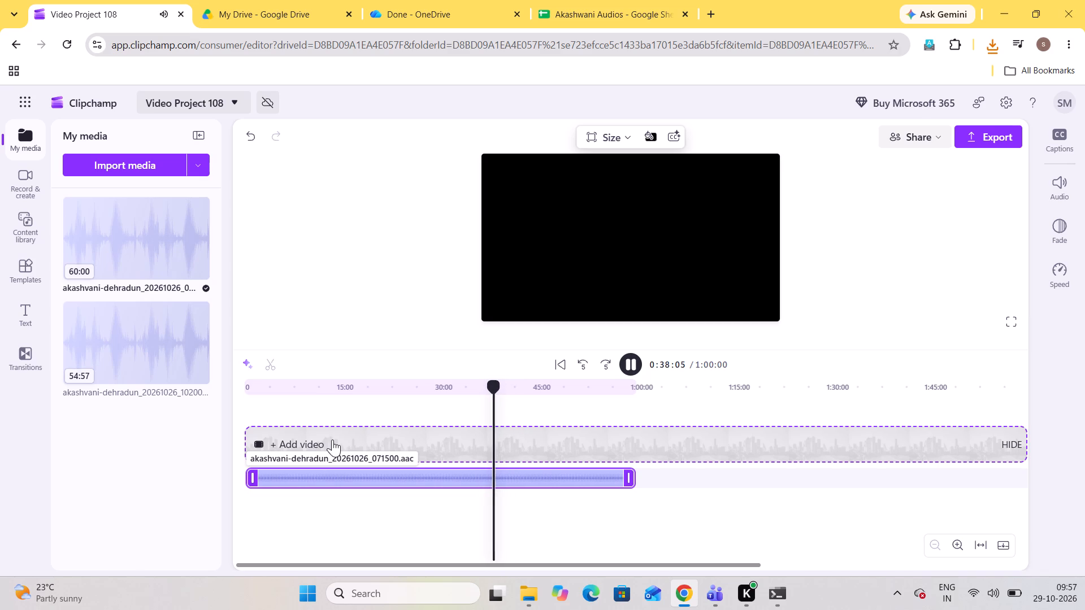
key(Left)
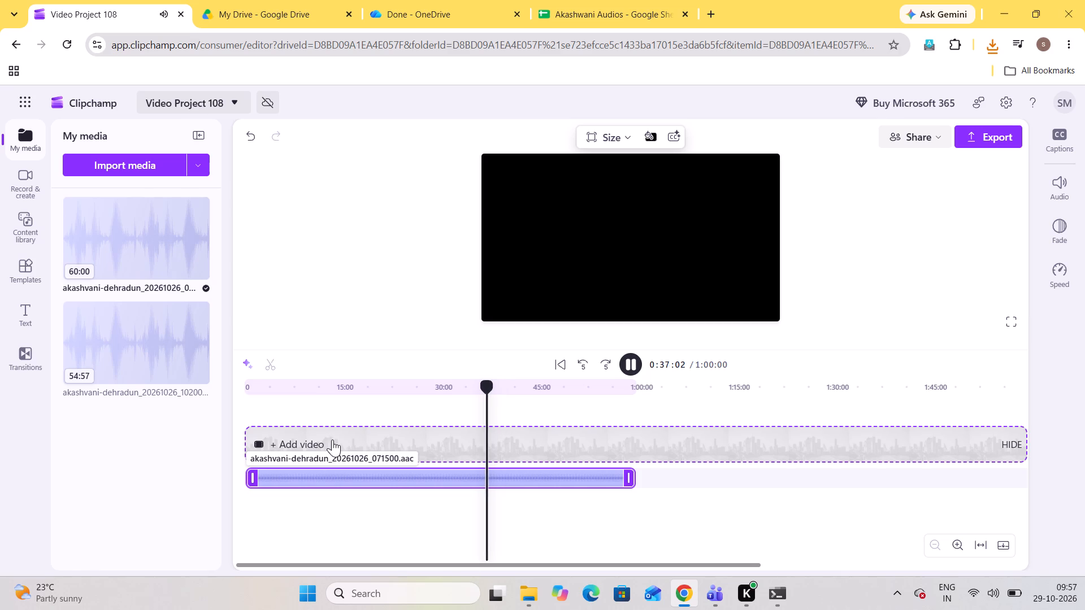
key(Left)
key(Left)
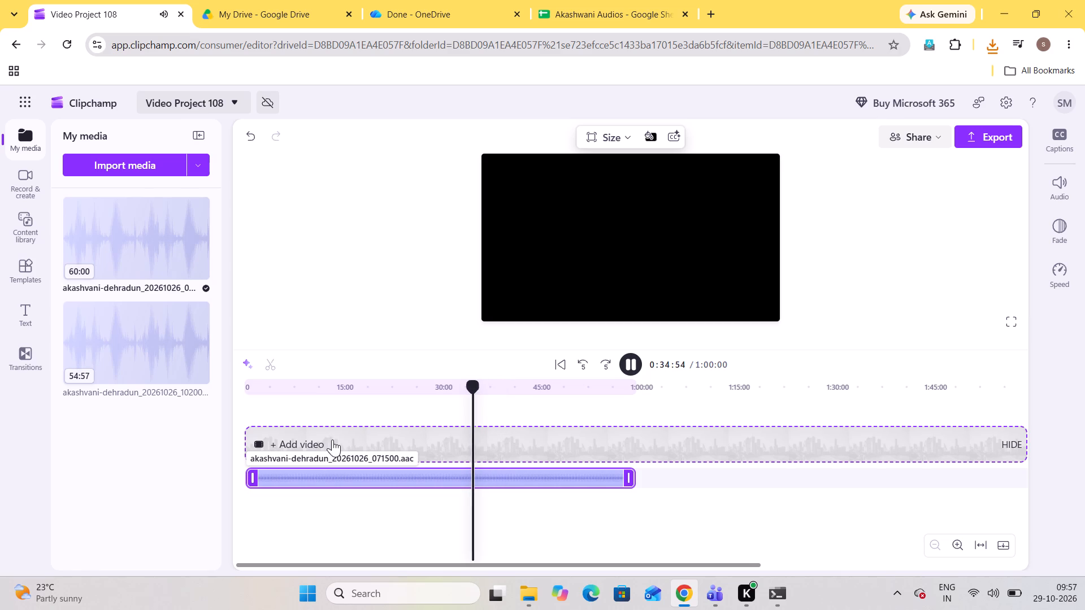
key(Right)
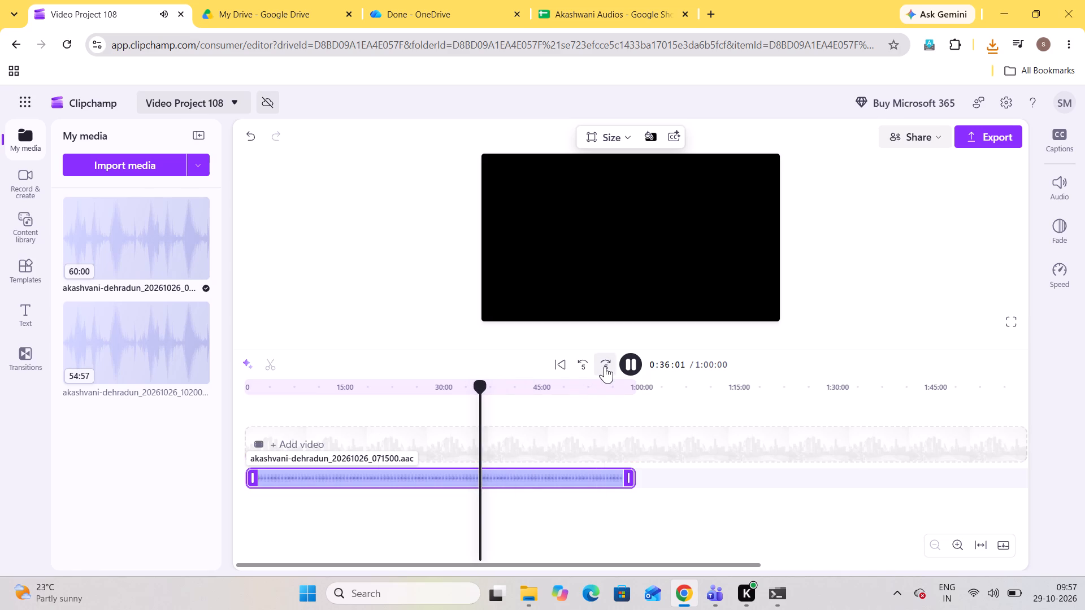
triple_click(605, 366)
triple_click(605, 366)
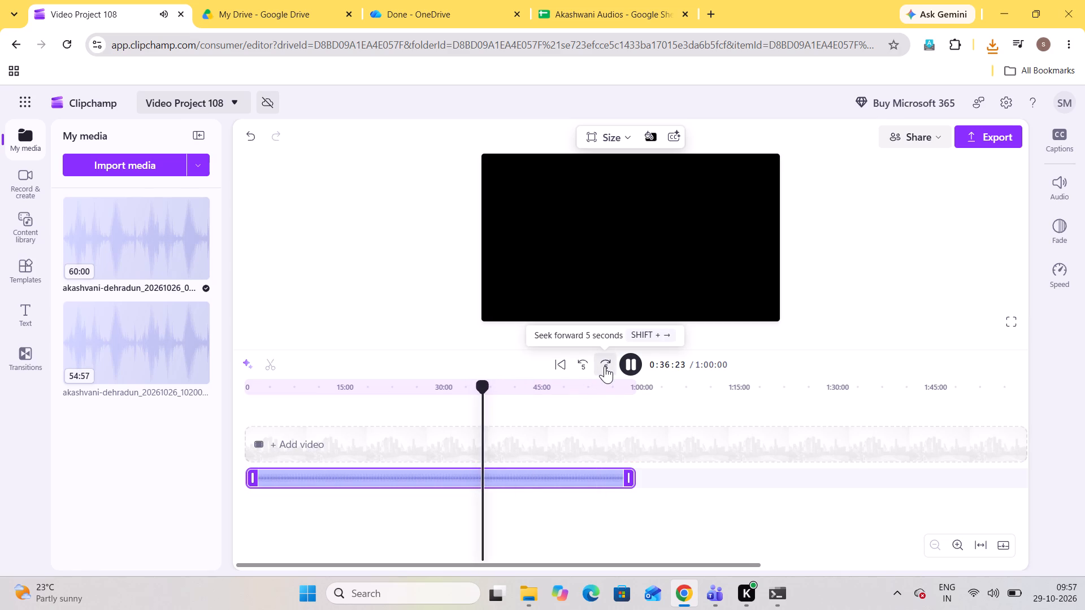
triple_click(605, 366)
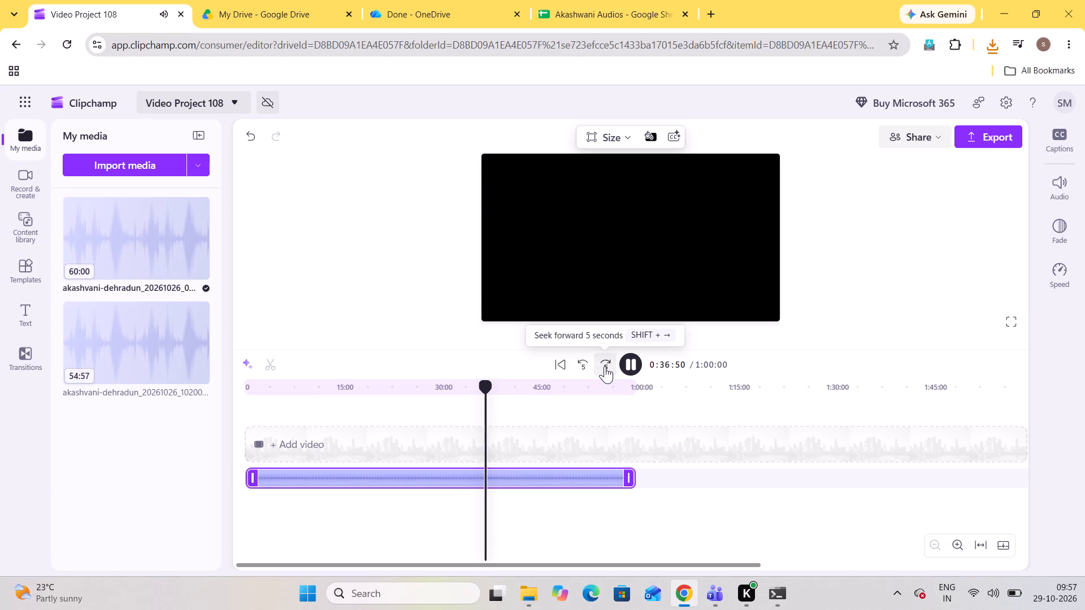
click(628, 365)
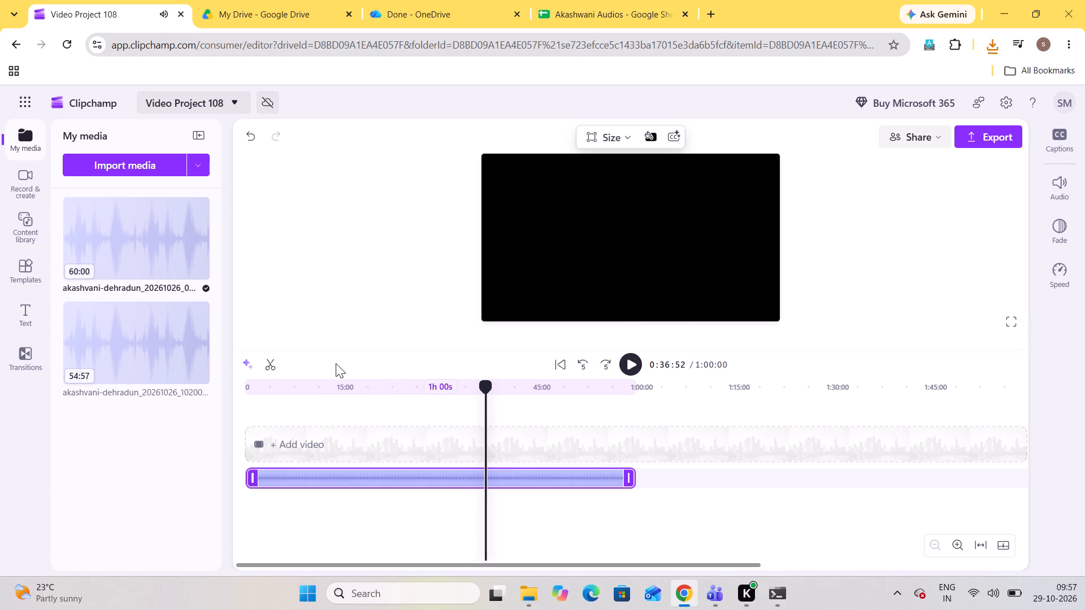
click(272, 362)
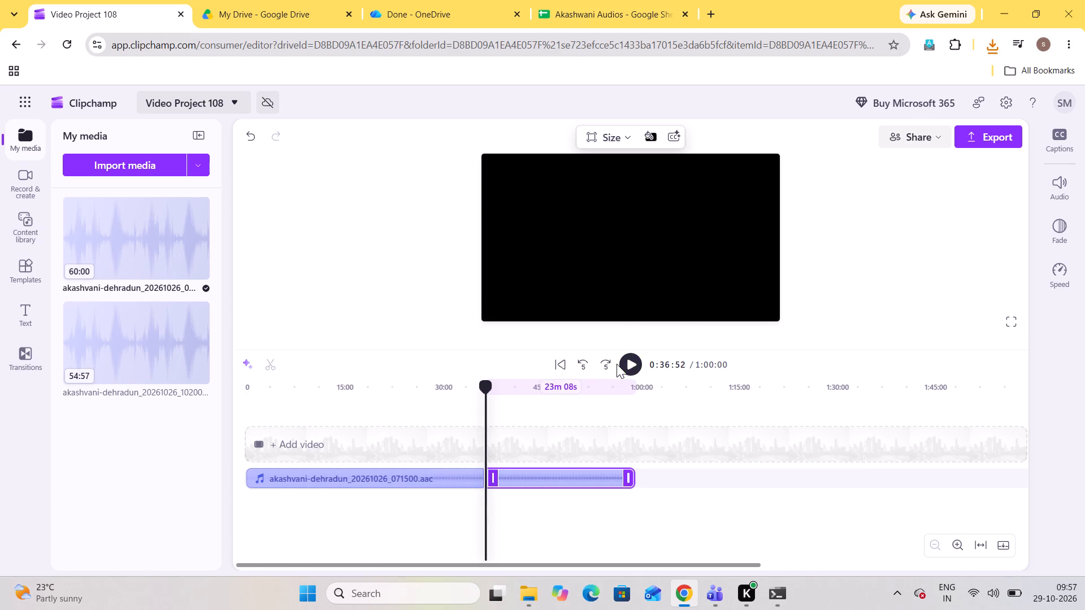
Play the song and set the audio-only export file name to "kumauni-gopal babu gauswami-jaago re", leaving the export dialog without exporting.
click(633, 363)
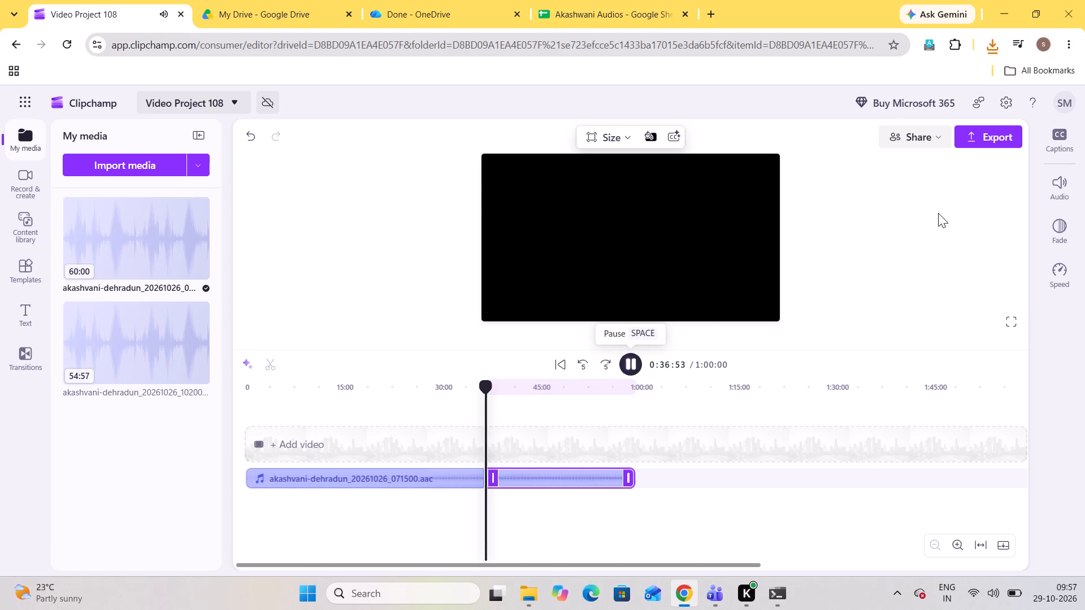
click(969, 142)
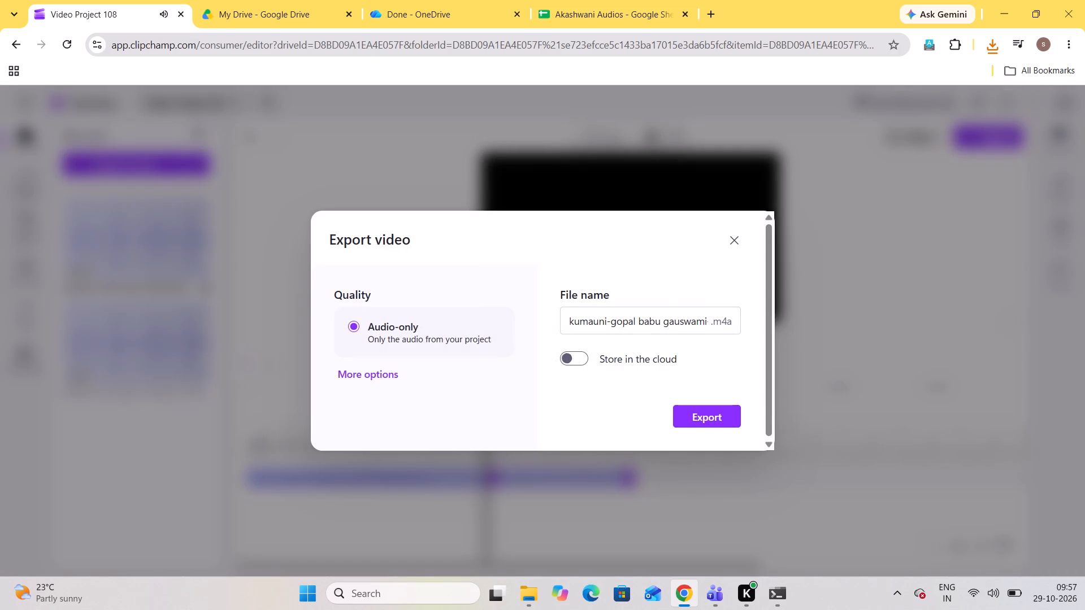
scroll(685, 318, left, 4)
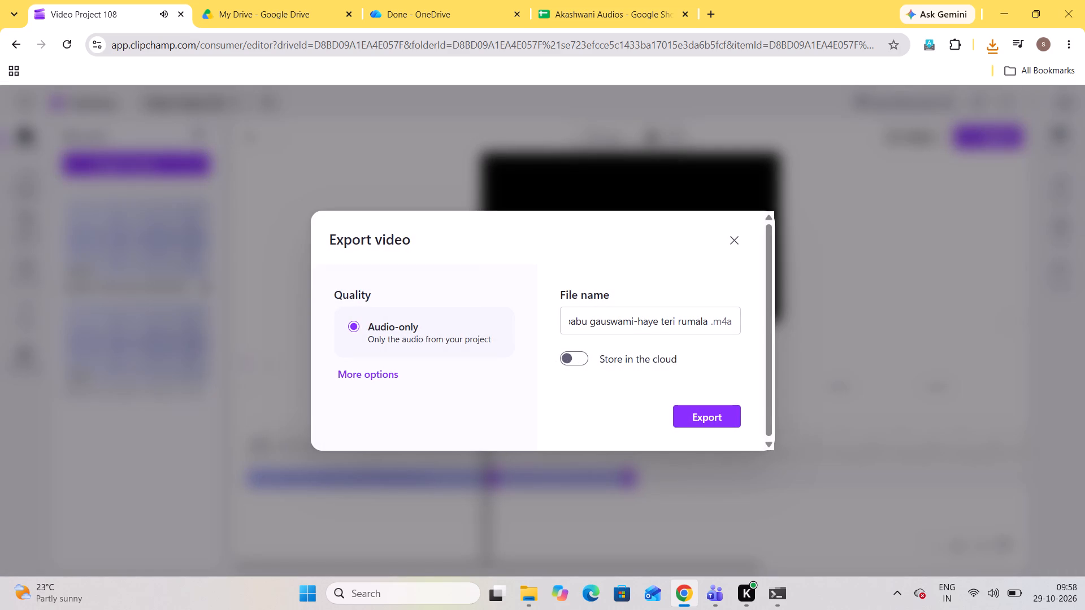
drag(636, 316, 810, 330)
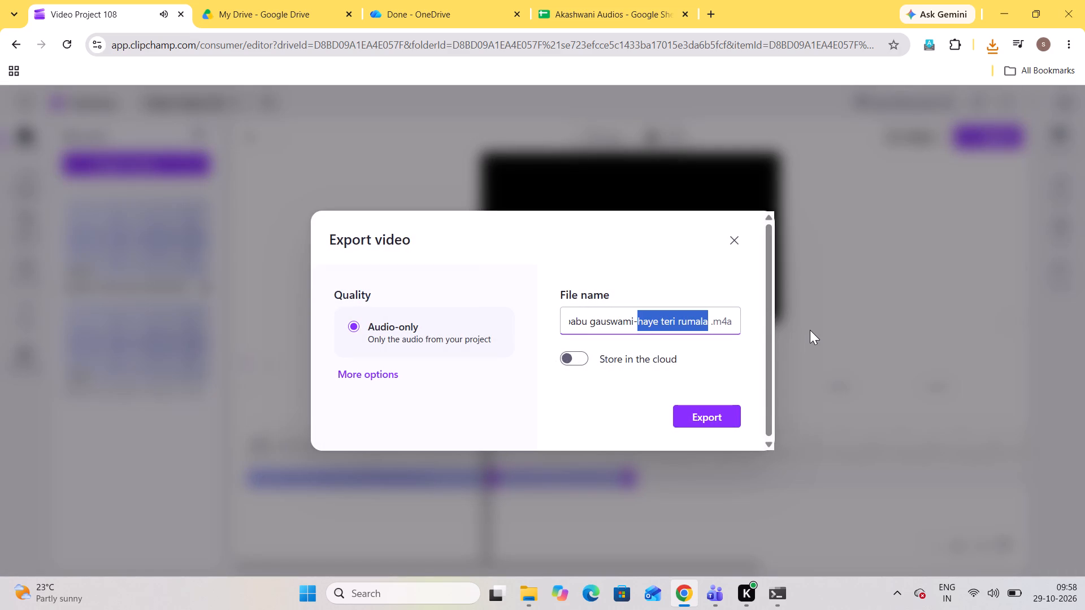
text(jaoge)
key(space)
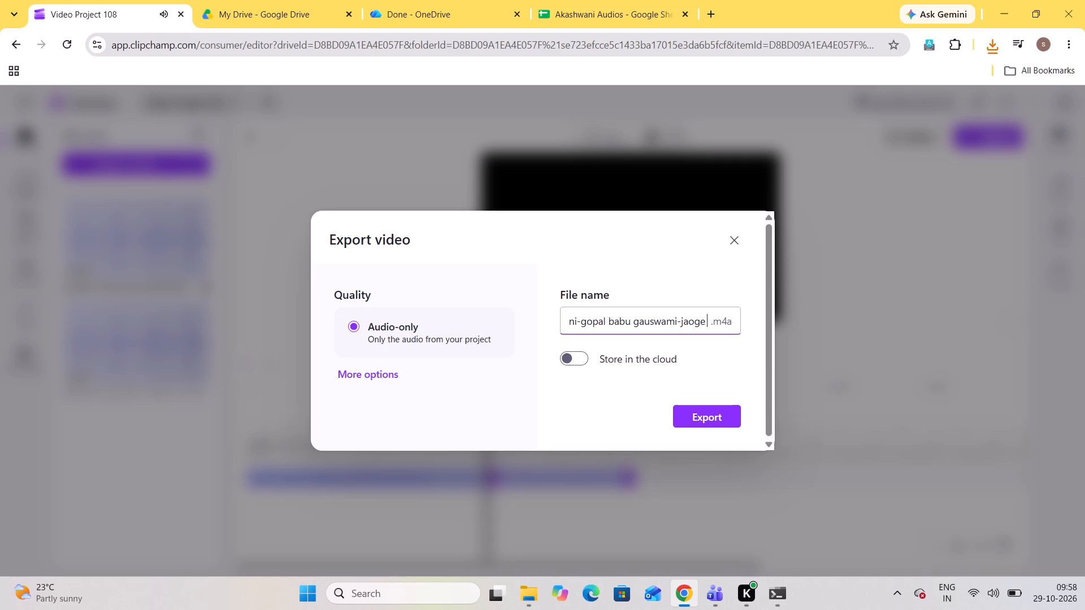
key(BackSpace)
key(BackSpace)
key(BackSpace)
key(BackSpace)
text(a)
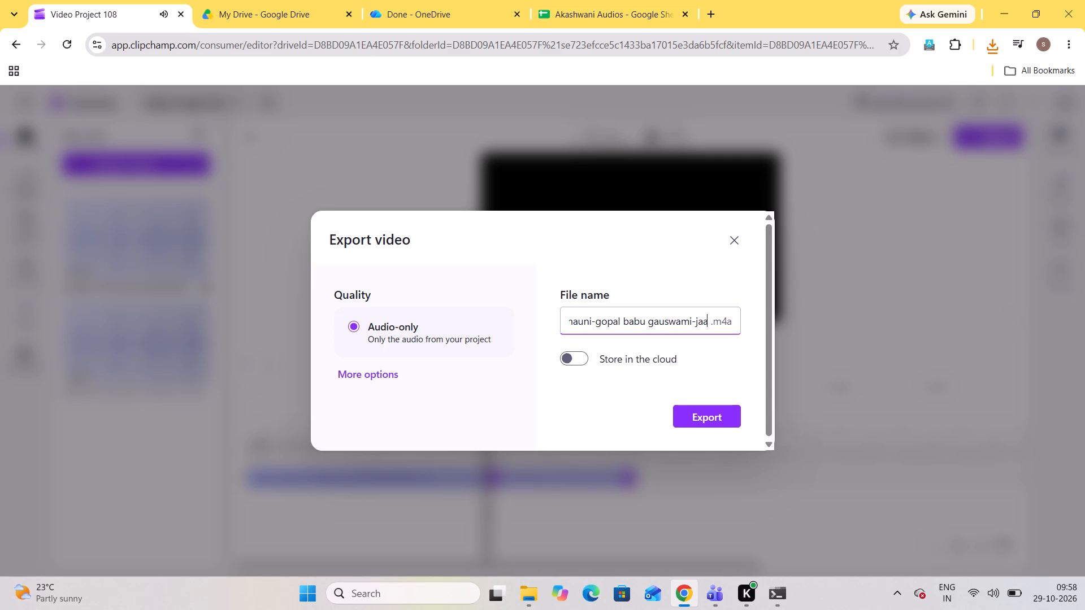
key(space)
text(gore)
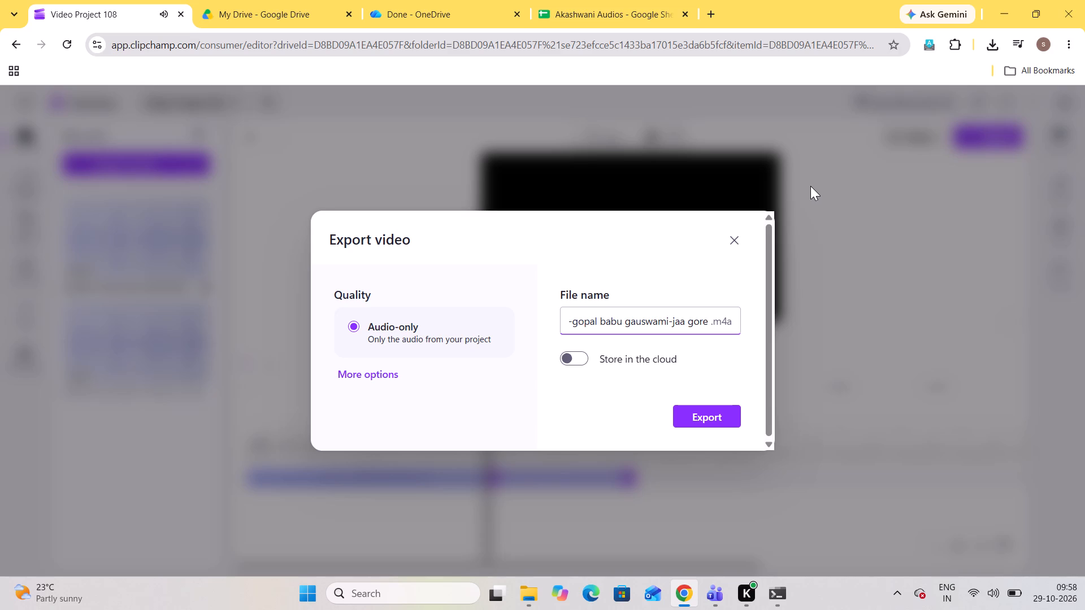
click(684, 323)
key(g)
key(Right)
key(Right)
key(0)
key(BackSpace)
key(BackSpace)
key(Right)
key(BackSpace)
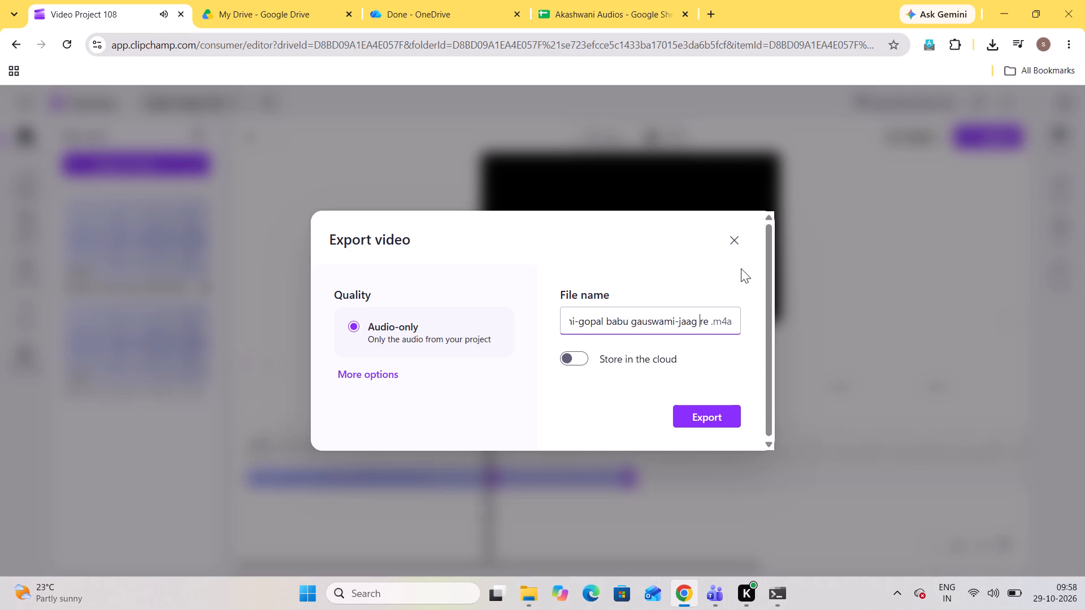
click(696, 315)
key(o)
click(708, 174)
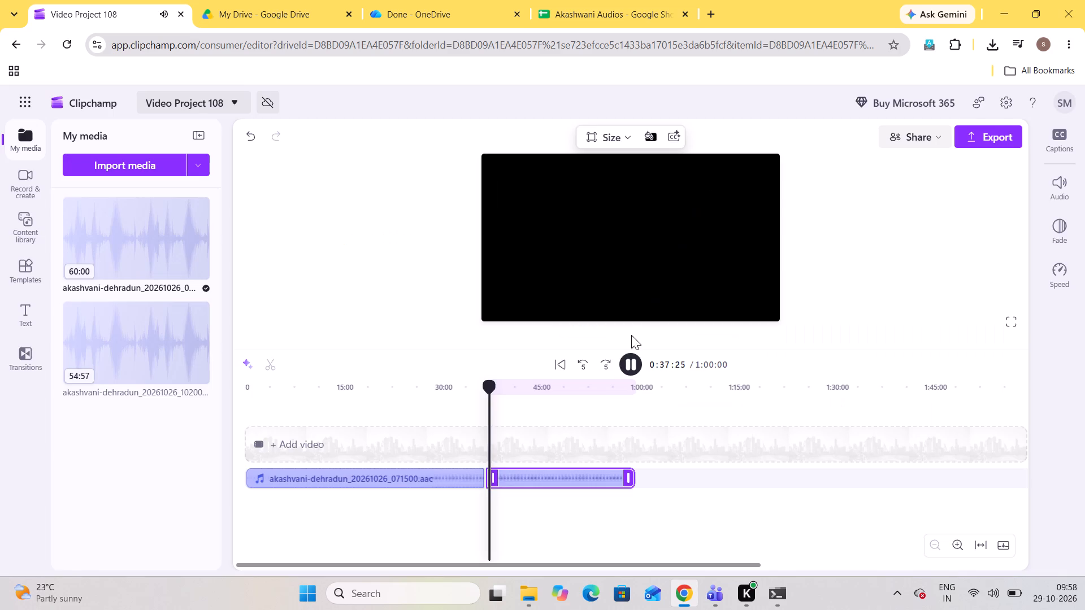
Listen through the recording to locate the end of the song and split the audio clip at 0:41:12.
click(500, 395)
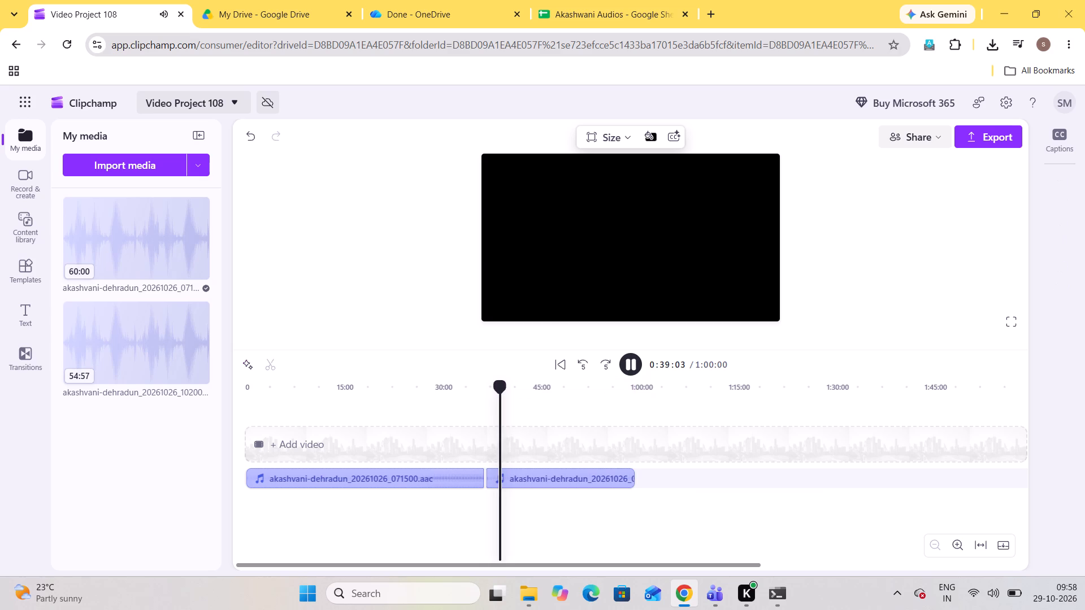
click(502, 395)
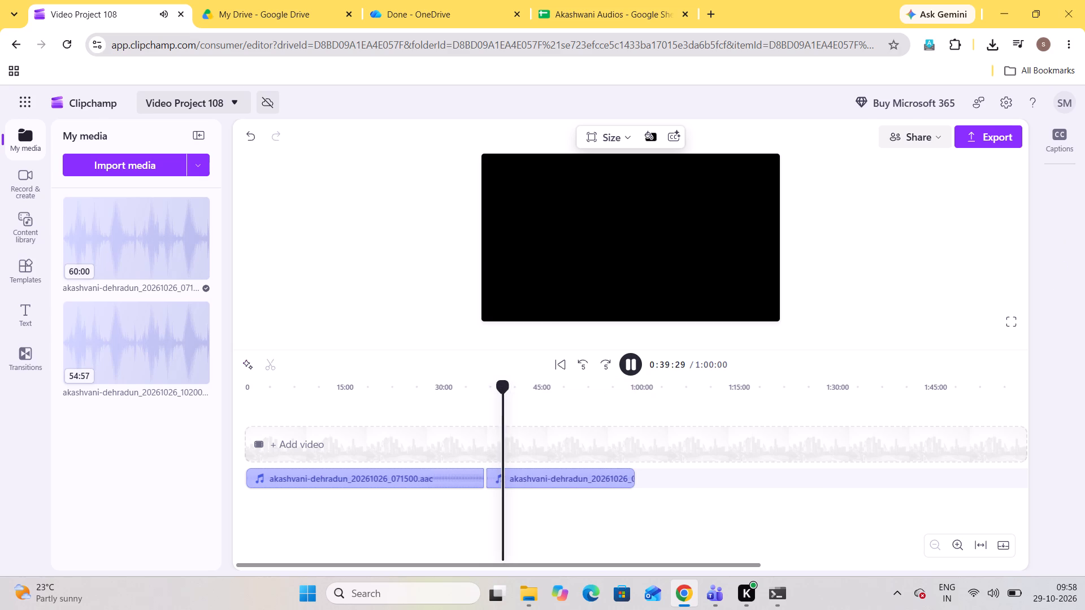
click(508, 395)
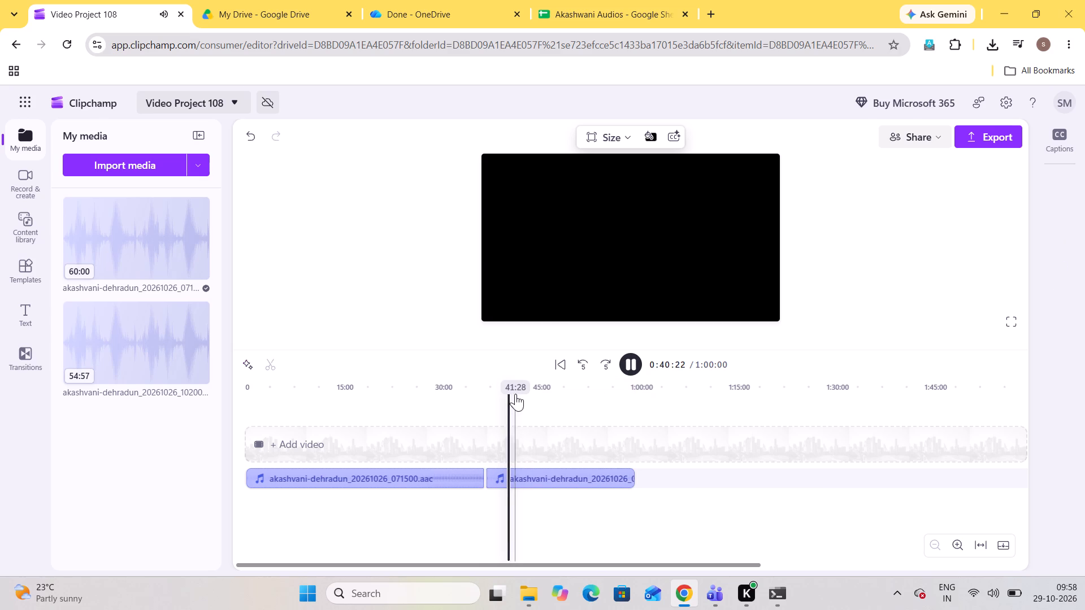
click(515, 394)
click(513, 391)
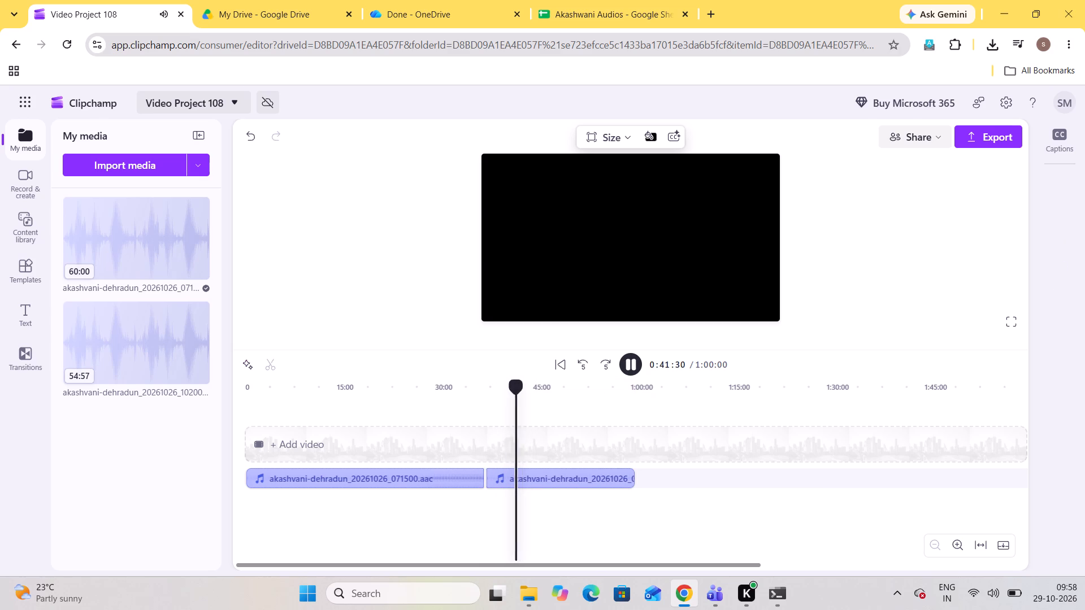
triple_click(581, 369)
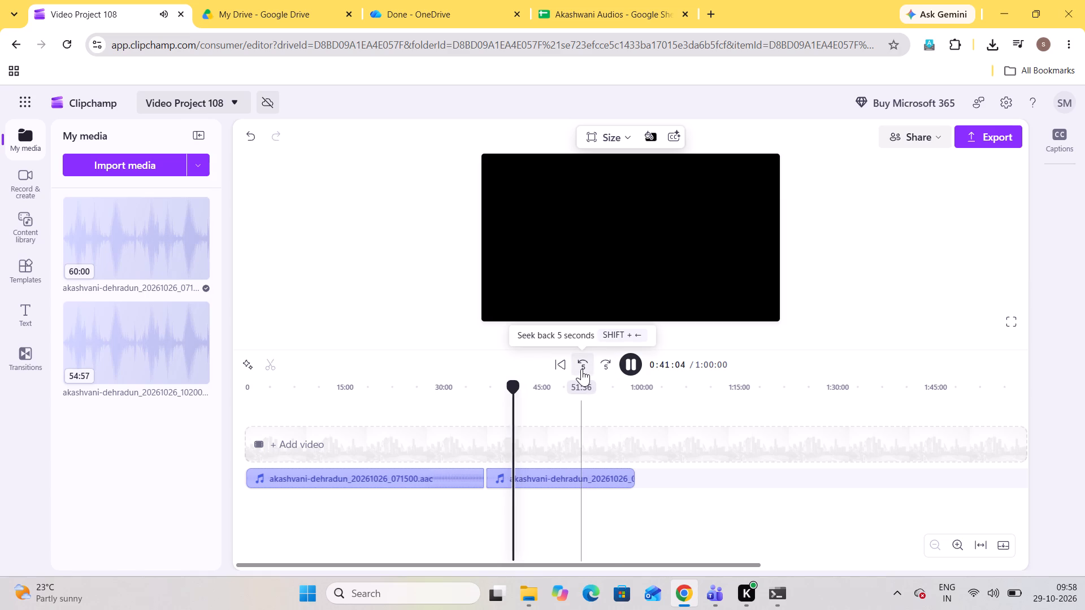
double_click(581, 369)
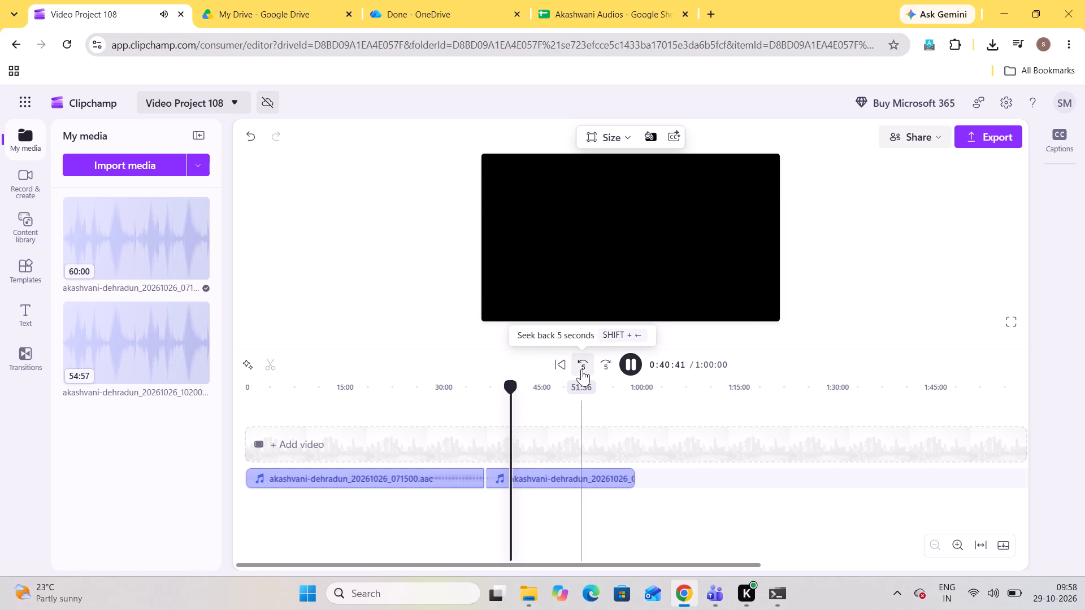
right_click(581, 369)
double_click(581, 369)
double_click(581, 369)
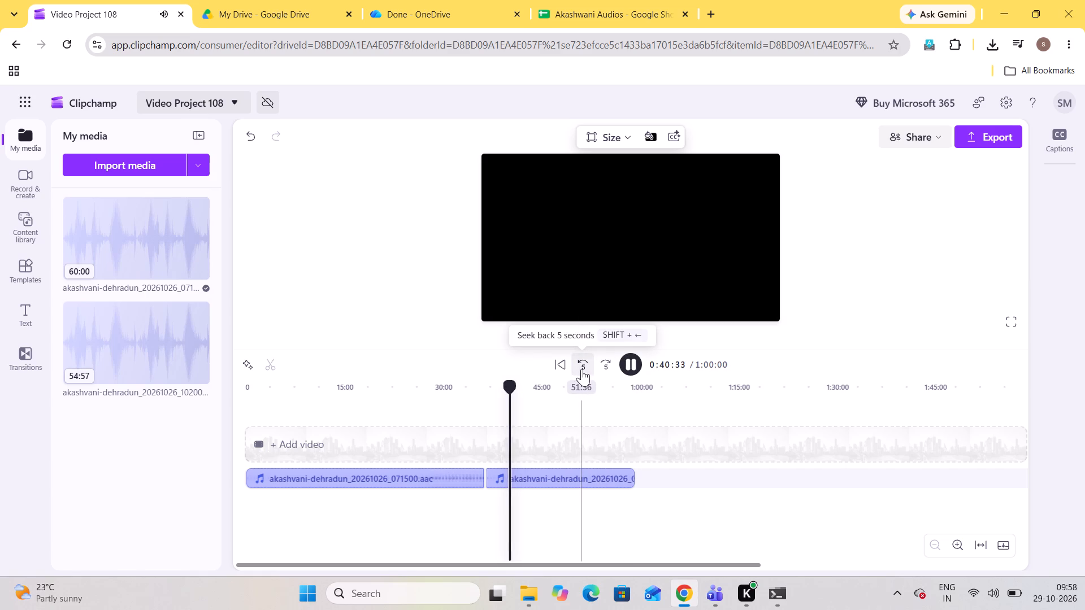
double_click(581, 369)
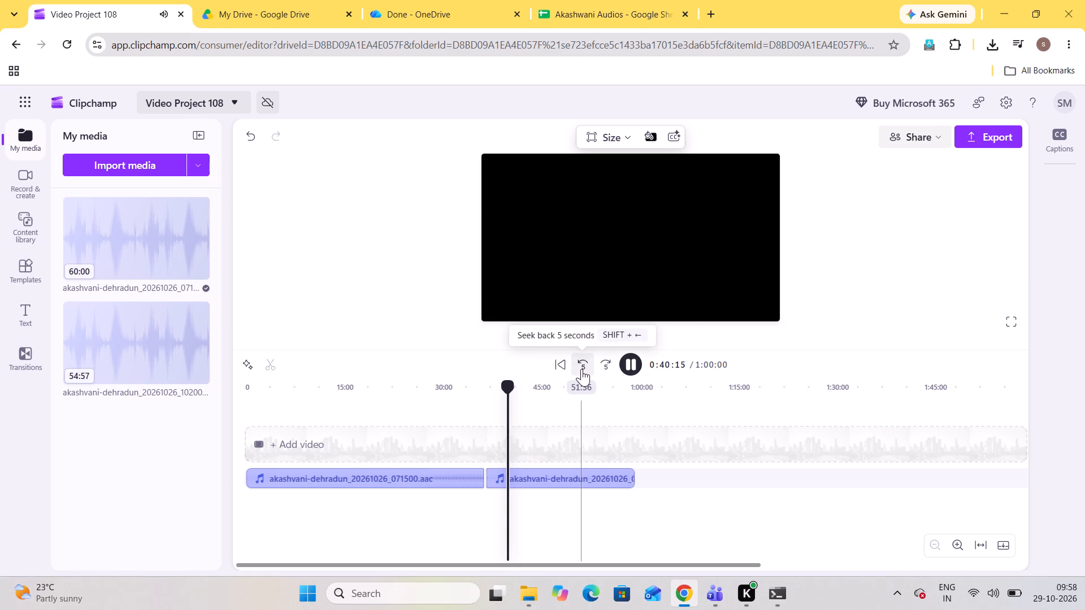
triple_click(581, 369)
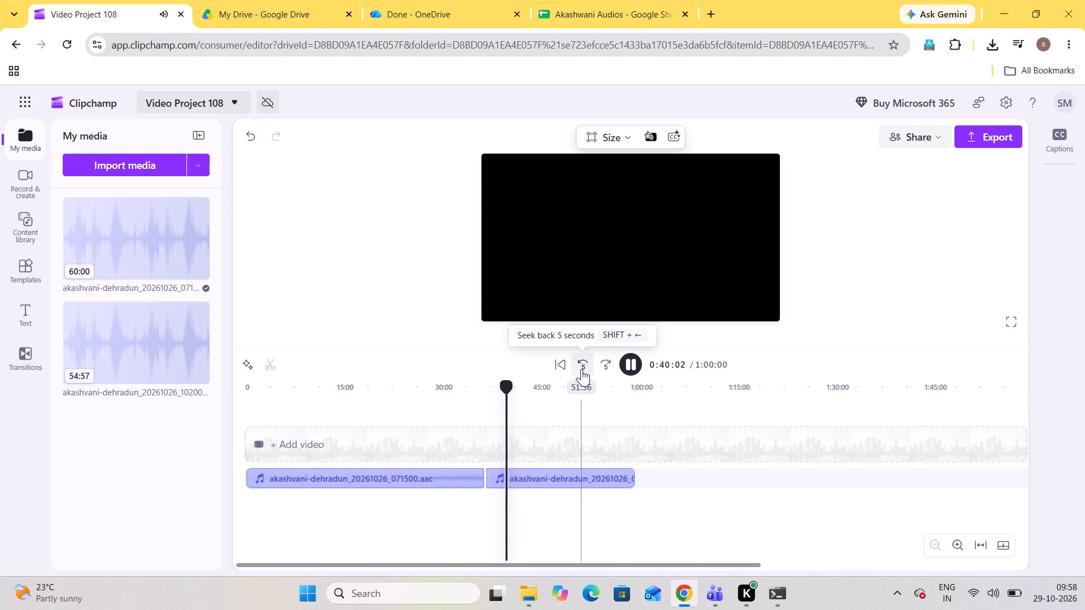
triple_click(581, 369)
triple_click(581, 369)
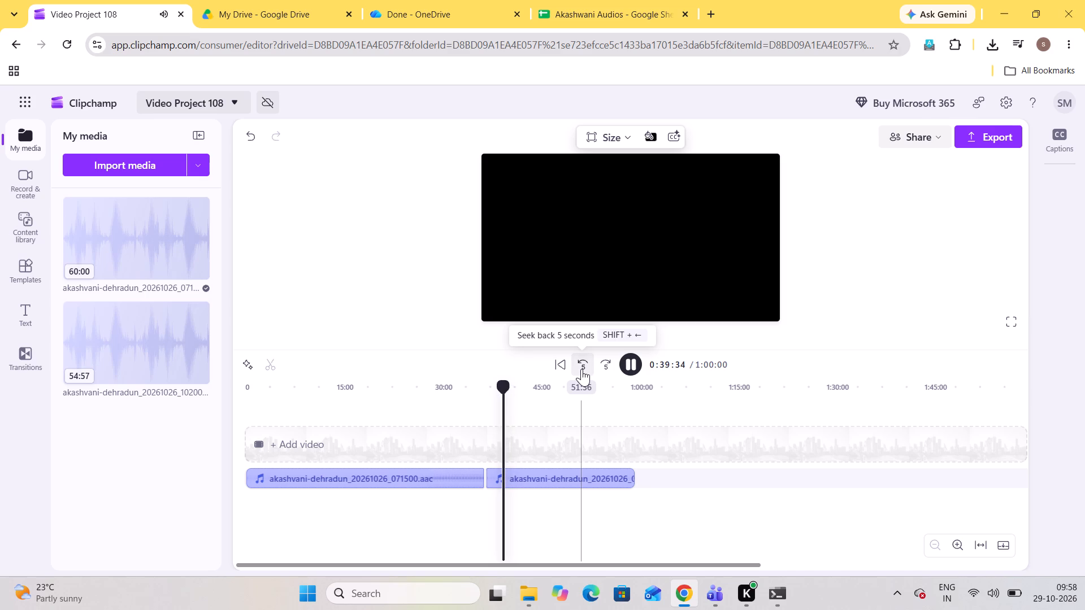
triple_click(581, 369)
double_click(581, 369)
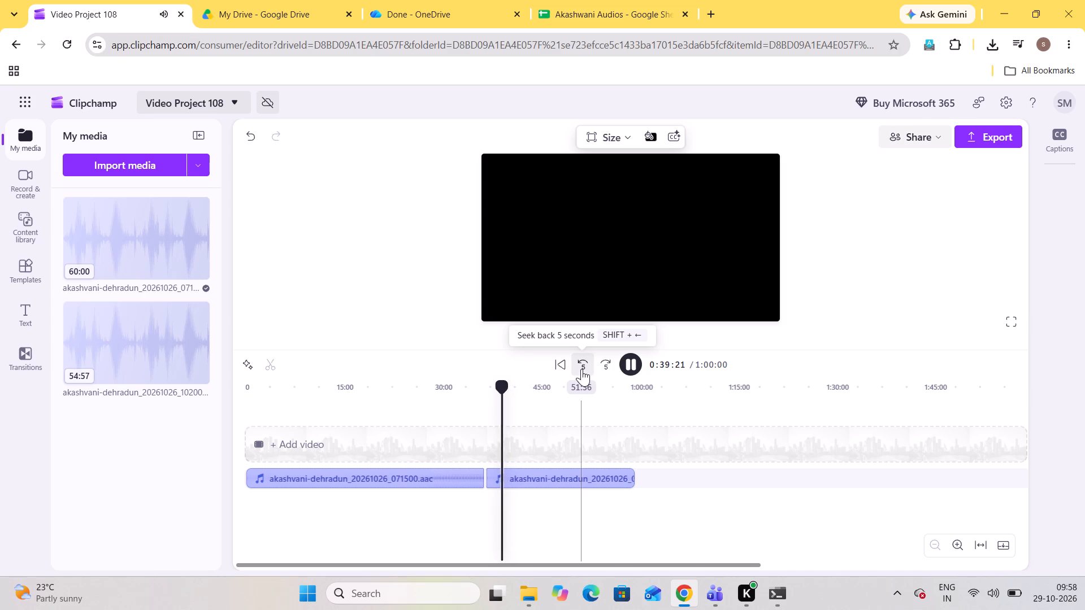
double_click(581, 369)
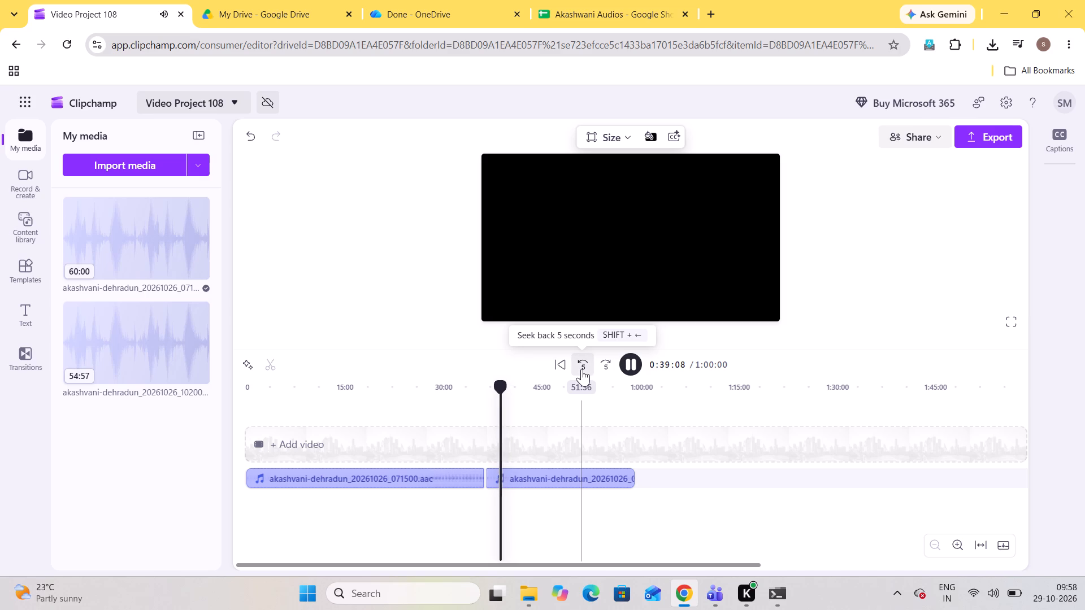
double_click(581, 369)
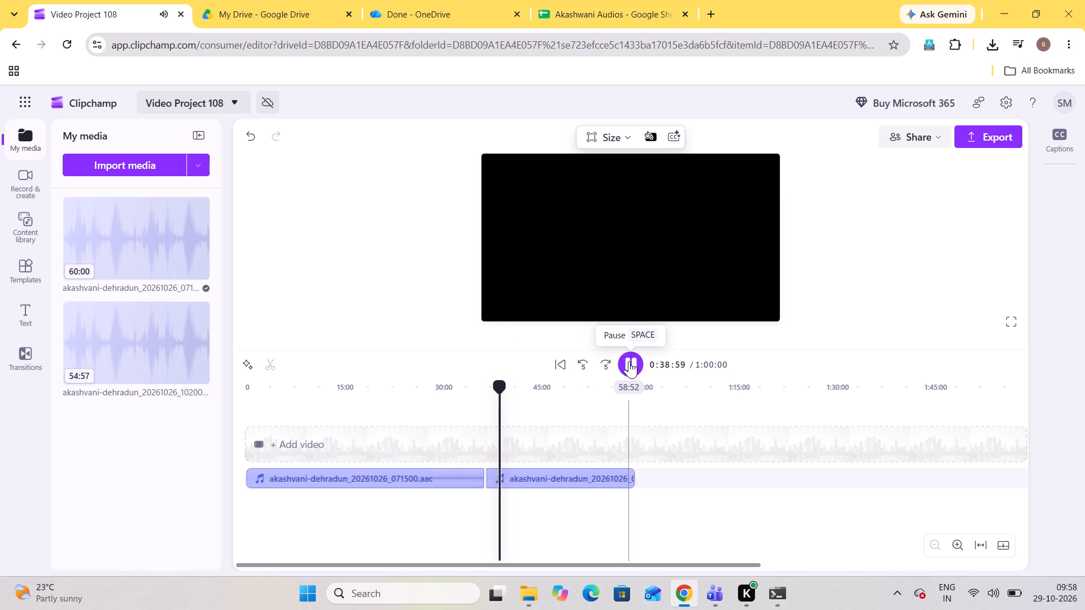
double_click(607, 365)
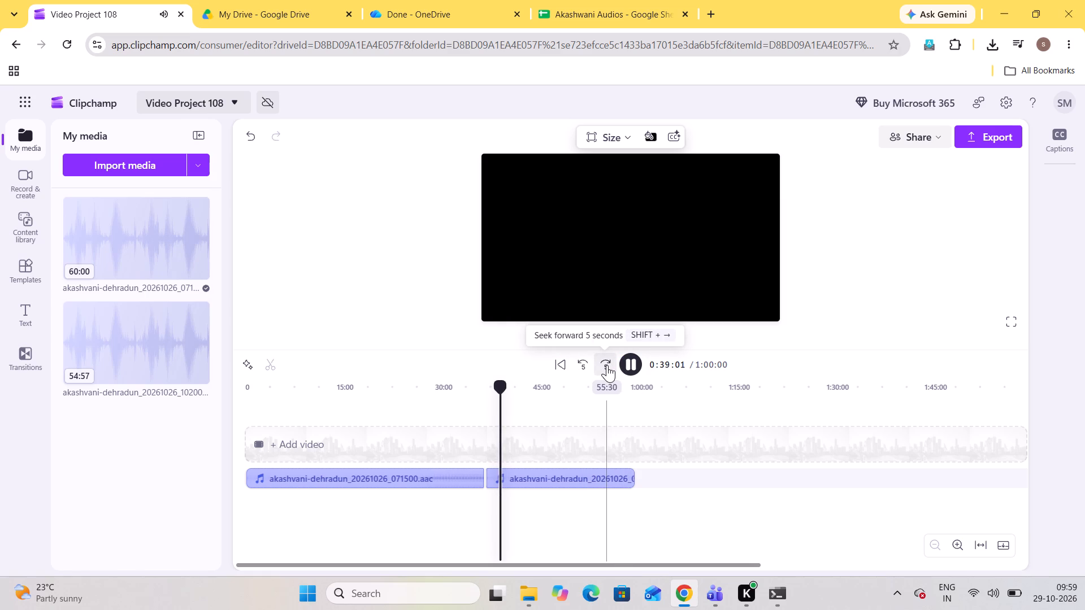
double_click(607, 365)
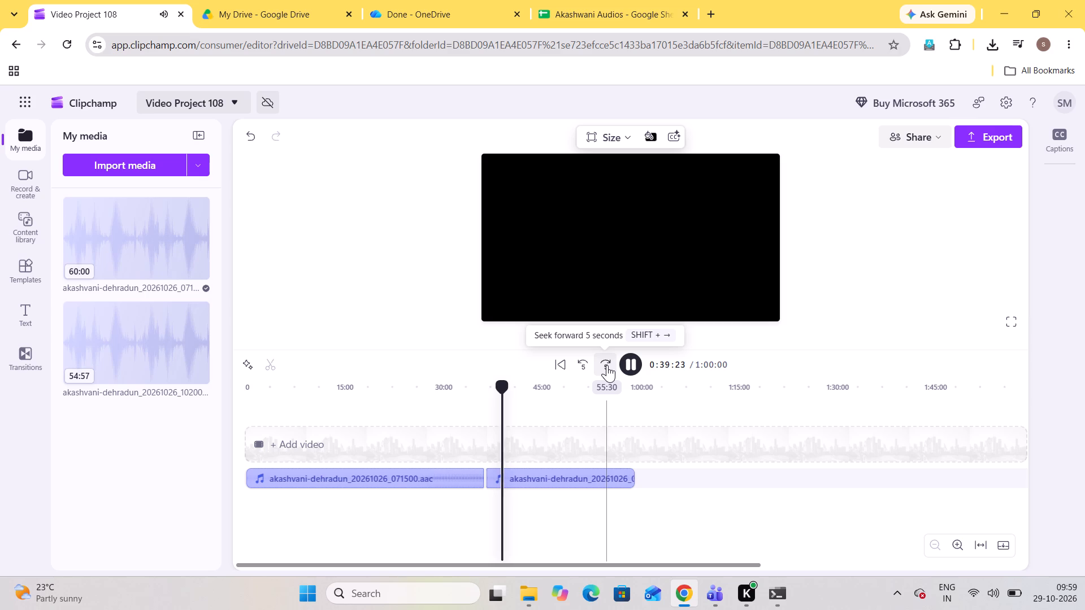
triple_click(607, 365)
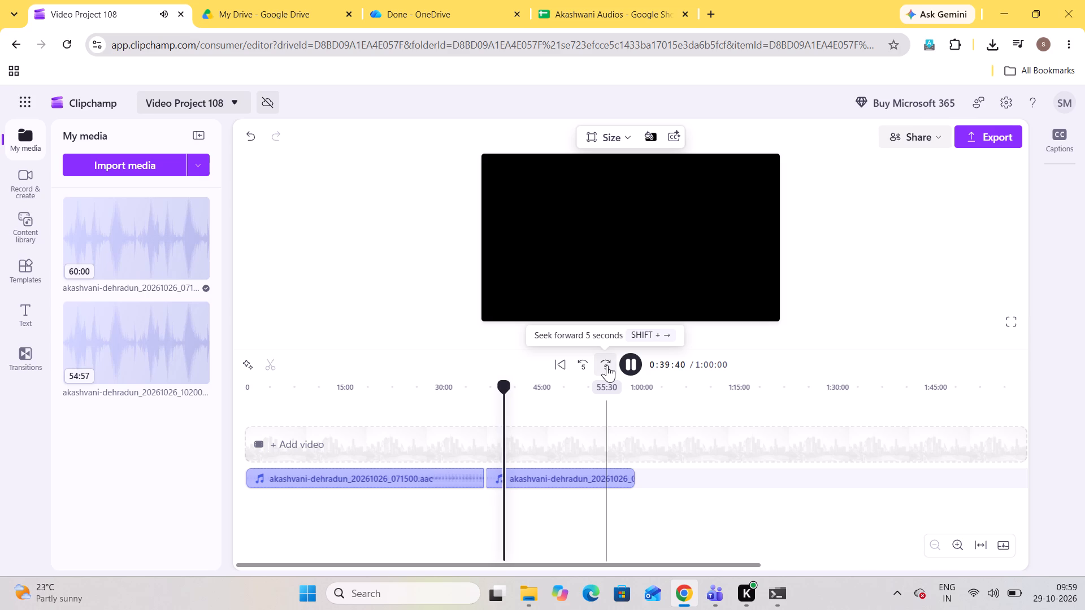
triple_click(607, 365)
click(607, 365)
double_click(607, 365)
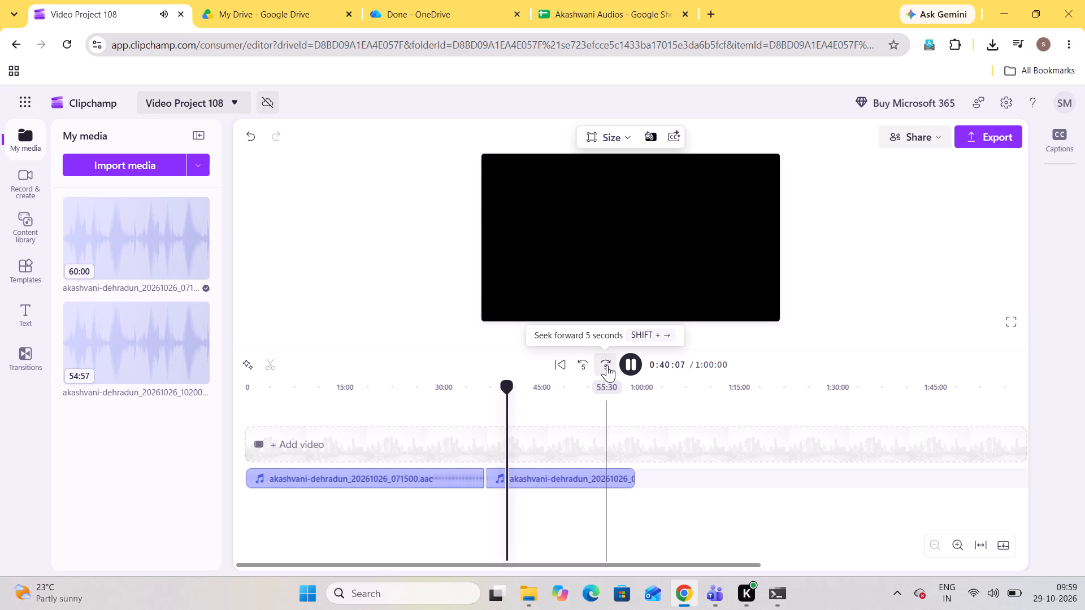
triple_click(607, 365)
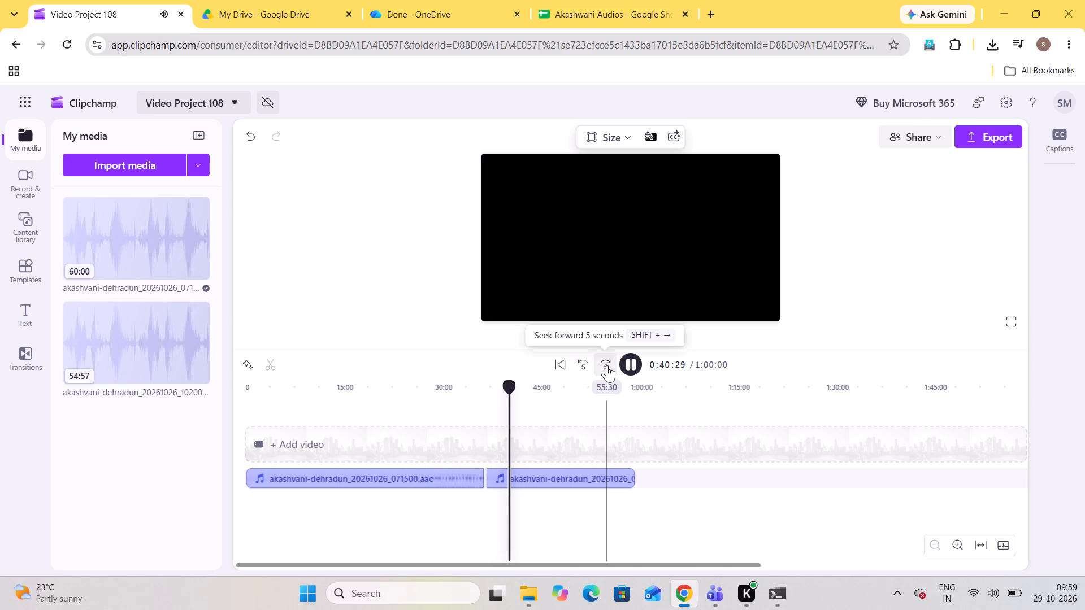
triple_click(607, 365)
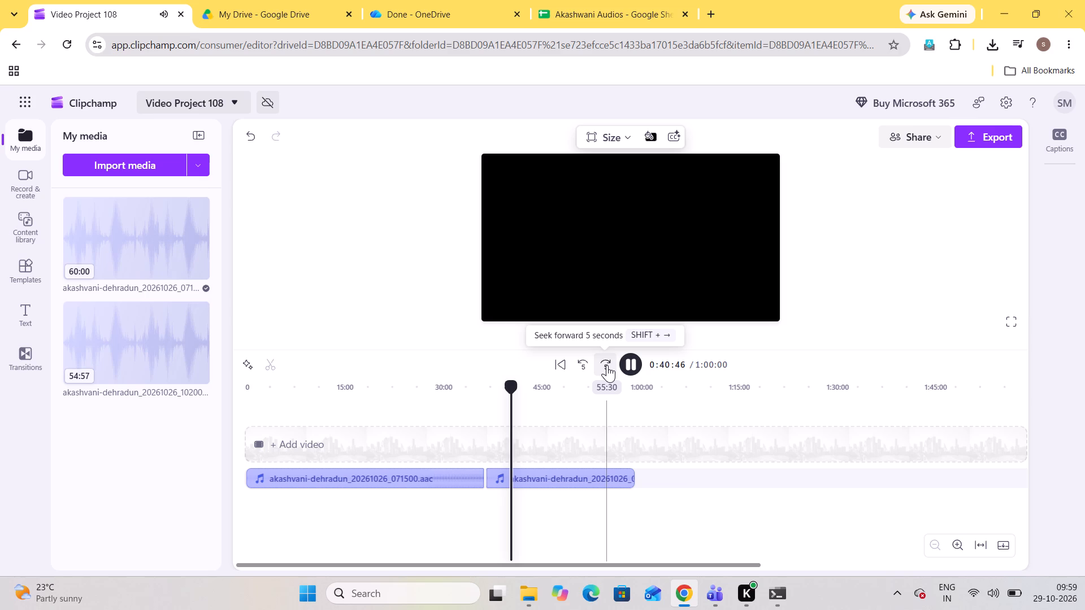
double_click(607, 365)
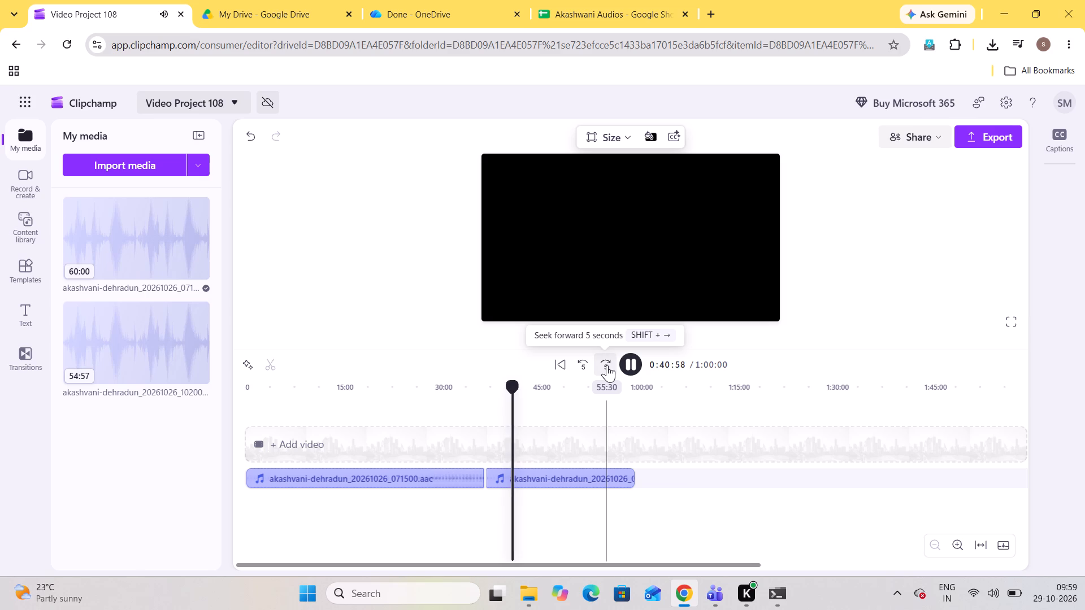
double_click(607, 365)
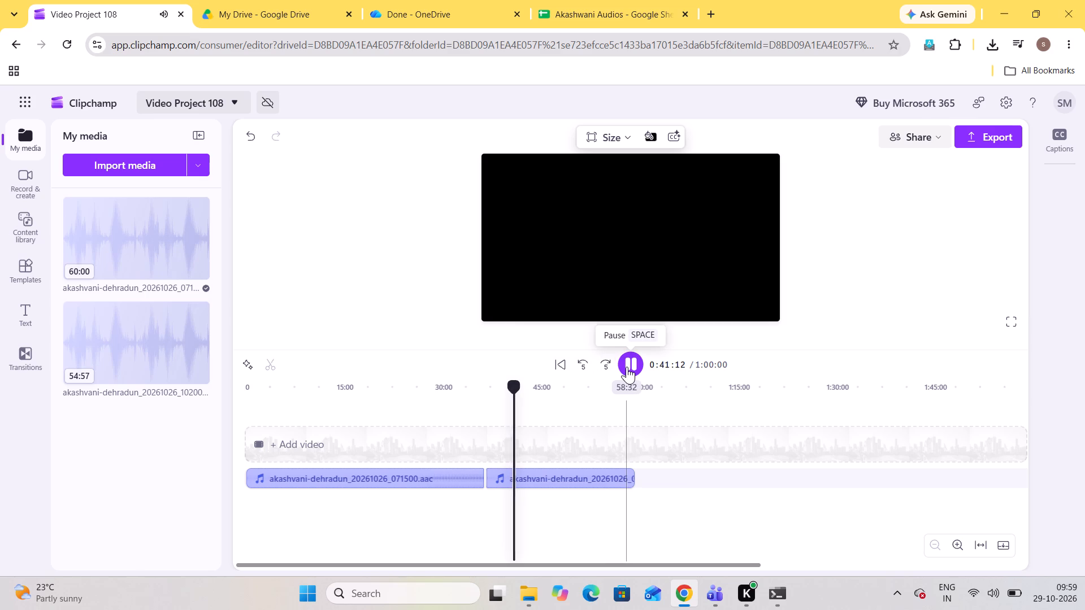
click(627, 367)
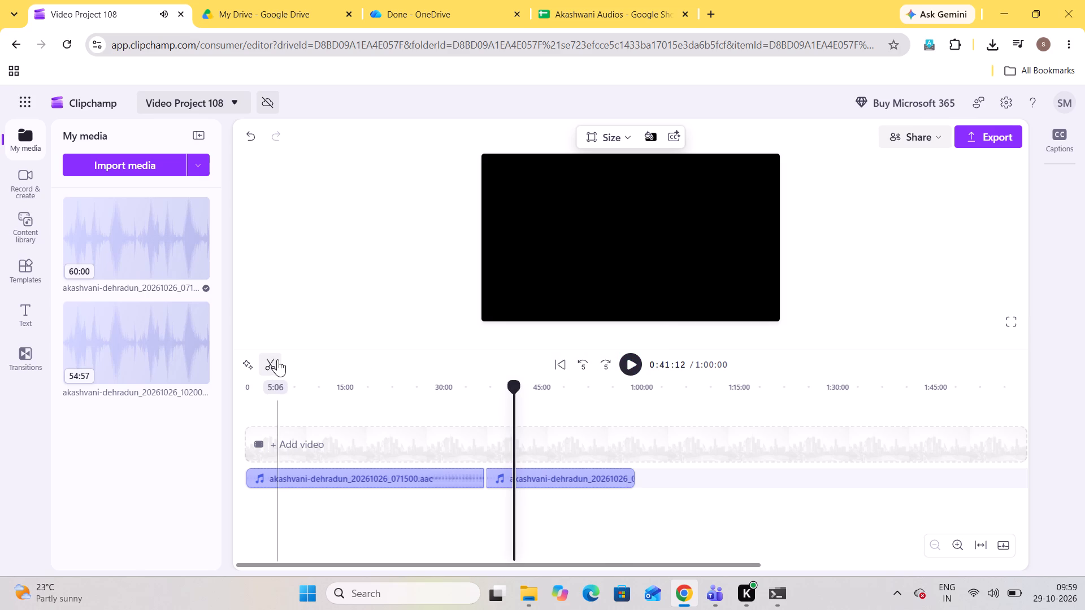
click(277, 359)
Delete the recording segments before and after the song clip and close the gap ahead of it.
click(629, 360)
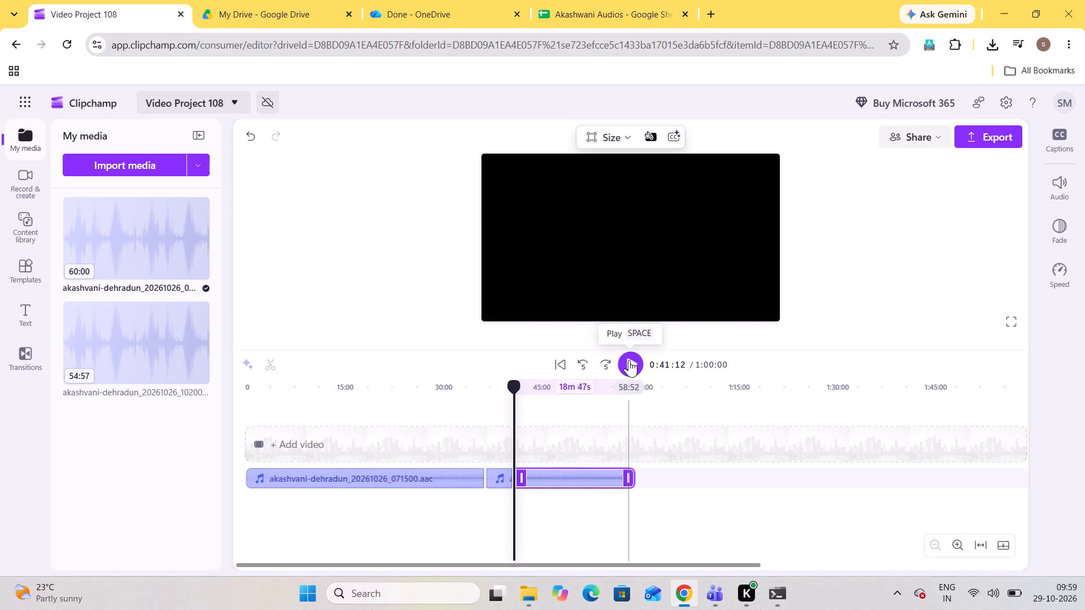
click(396, 476)
key(Delete)
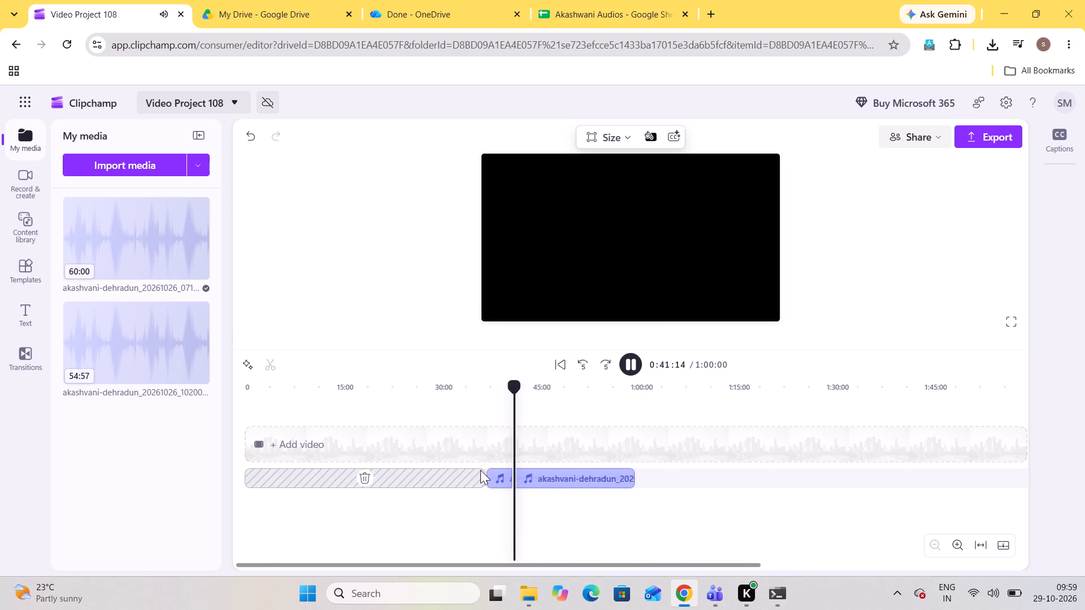
click(554, 486)
key(Delete)
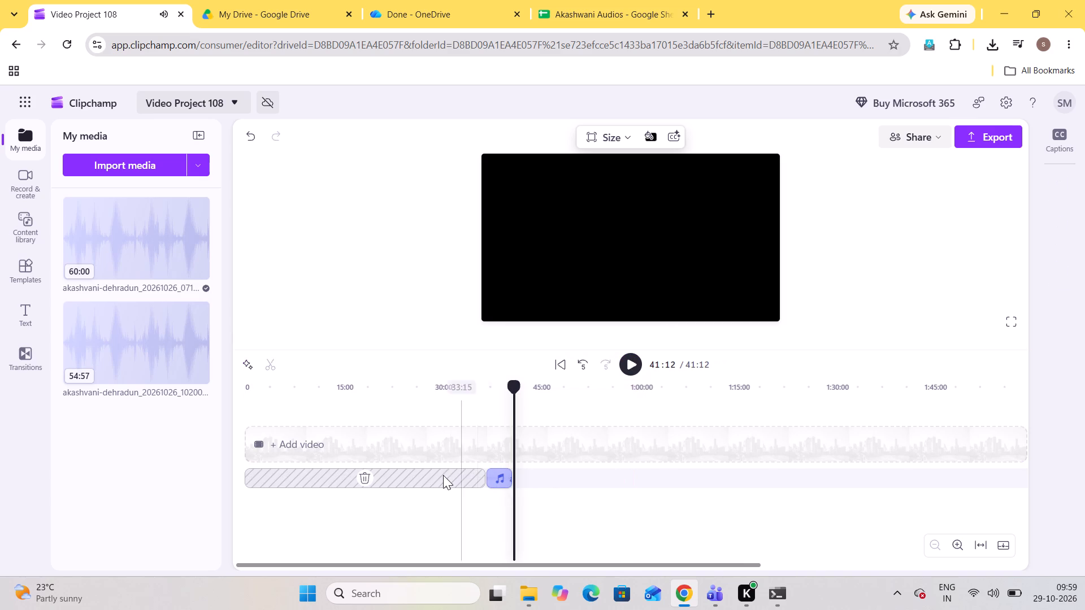
click(361, 480)
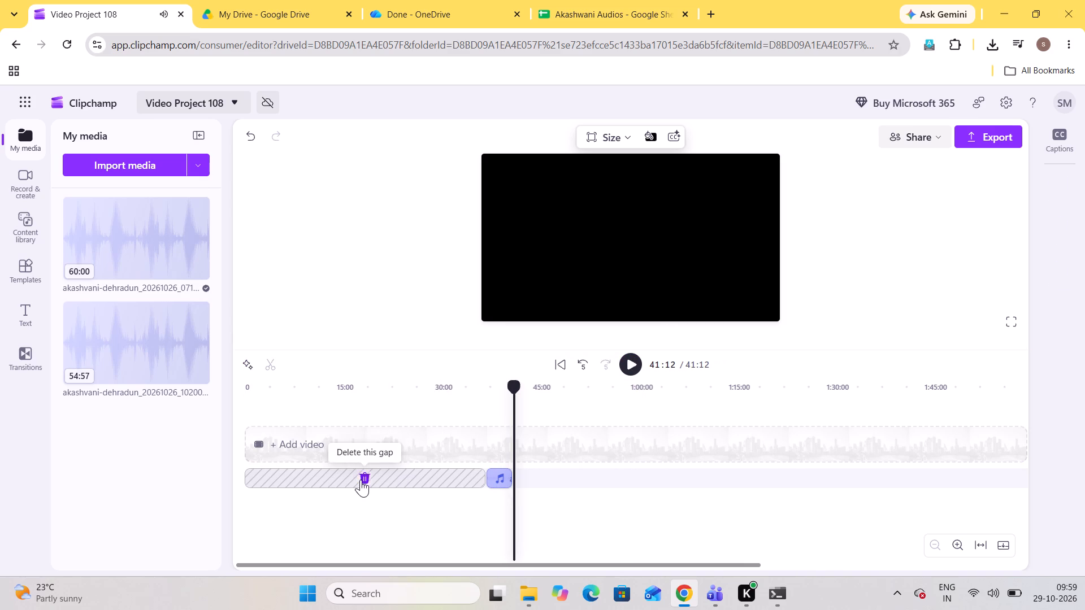
Export the song audio-only as "kumauni-gopal babu gauswami-jaago re" and save the m4a in the akashvani-dehradun_20261026_071500 folder.
click(969, 140)
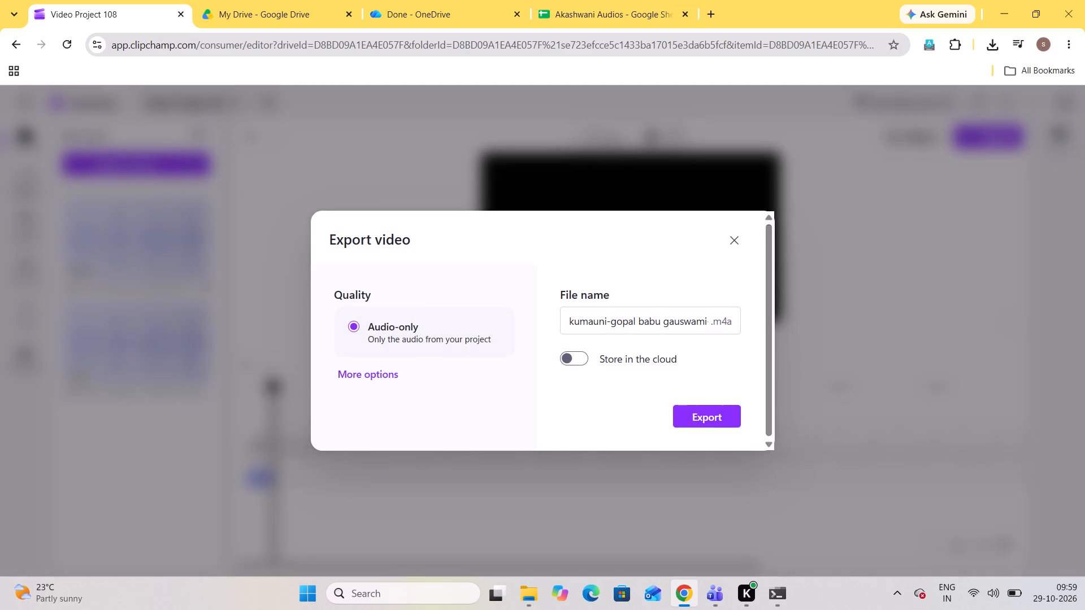
click(714, 421)
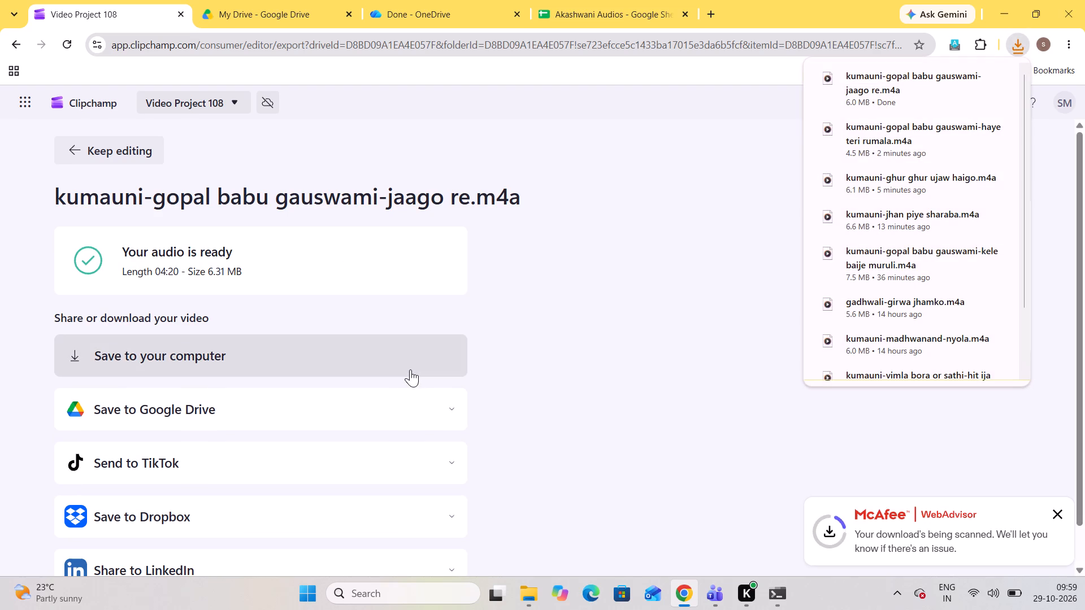
click(410, 369)
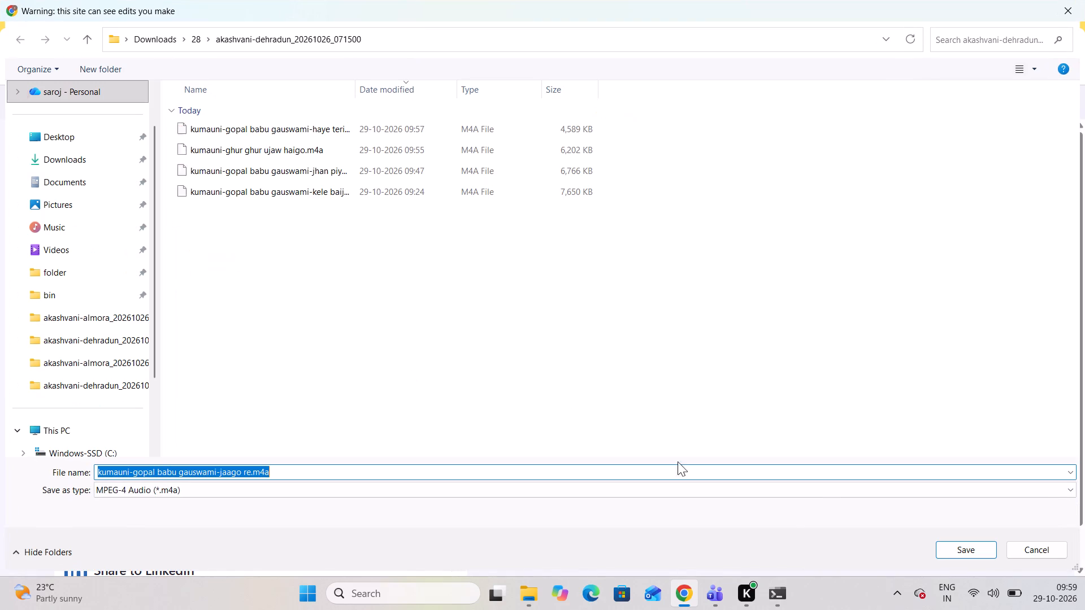
click(966, 551)
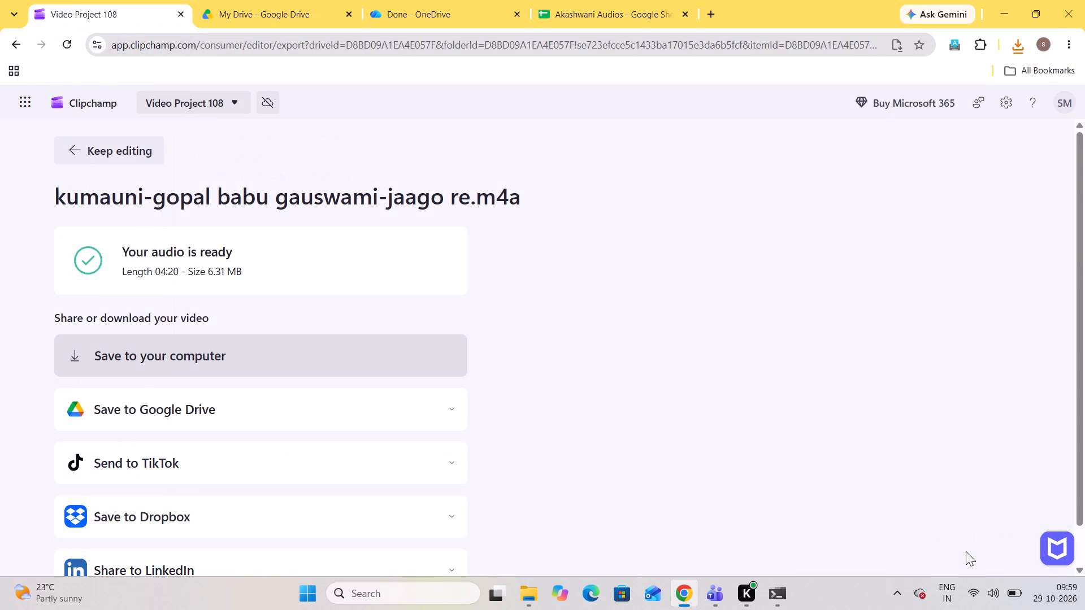
Return to editing and replace the exported song clip on the timeline with the full 60-minute akashvani-dehradun_20261026_071500 recording.
click(76, 140)
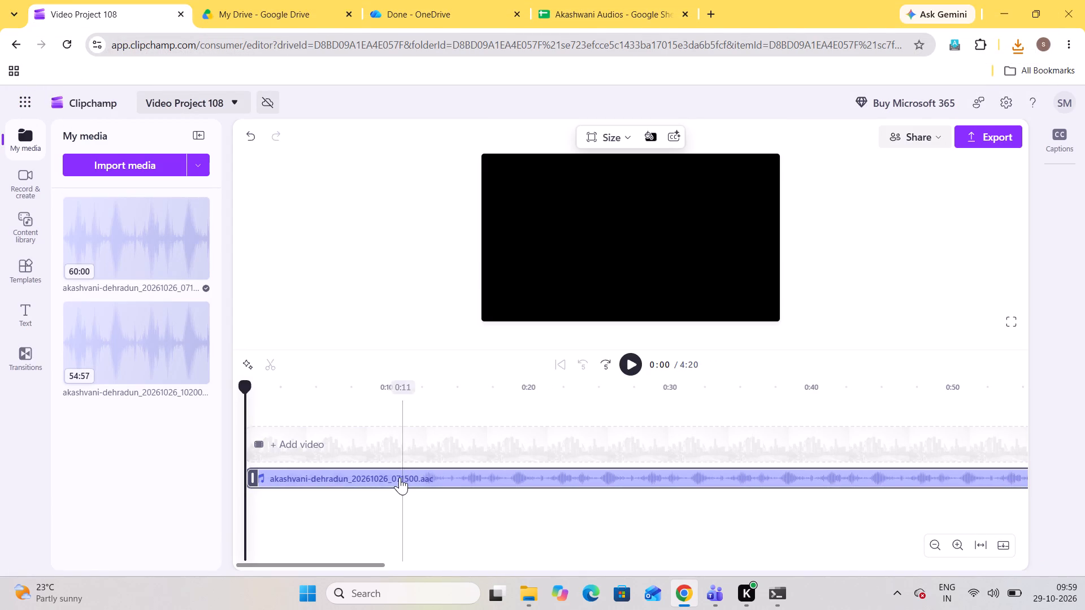
click(400, 478)
key(Delete)
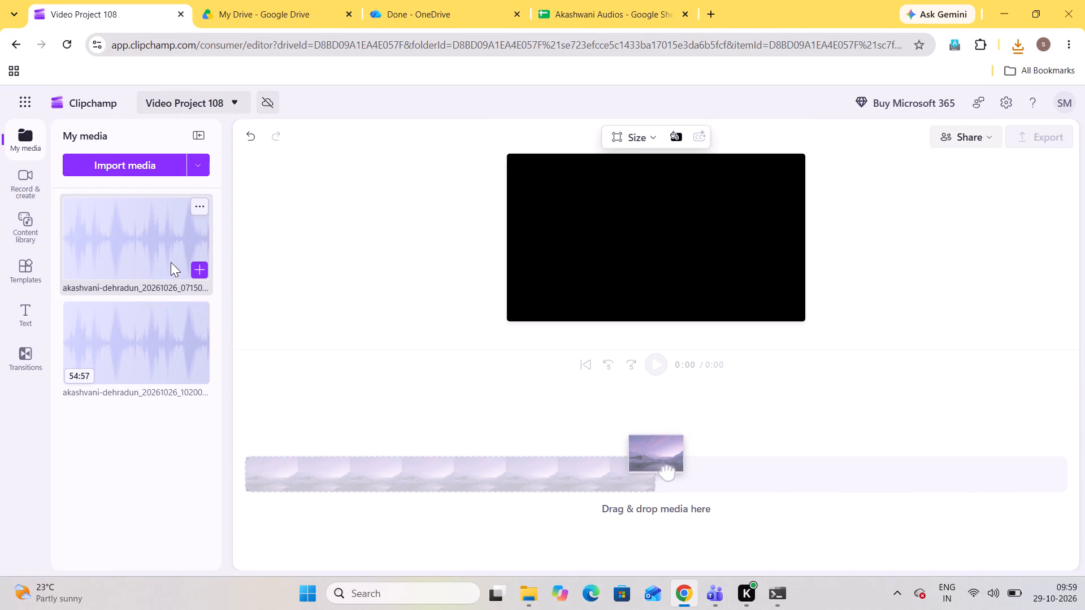
drag(171, 262, 372, 462)
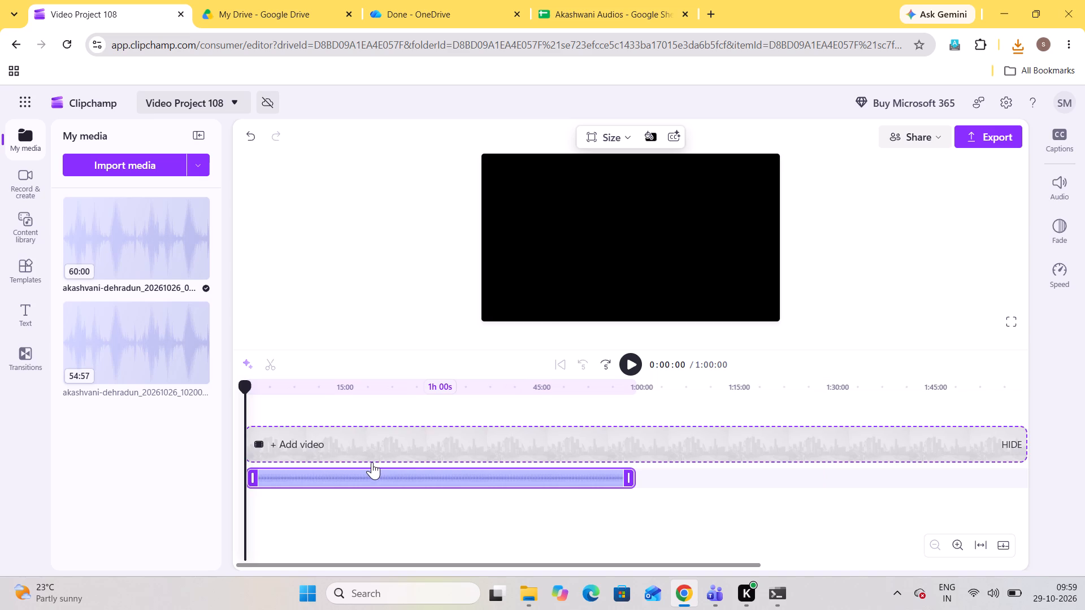
Listen through the recording to locate the start of the next song and split the audio clip at 0:41:17.
click(489, 462)
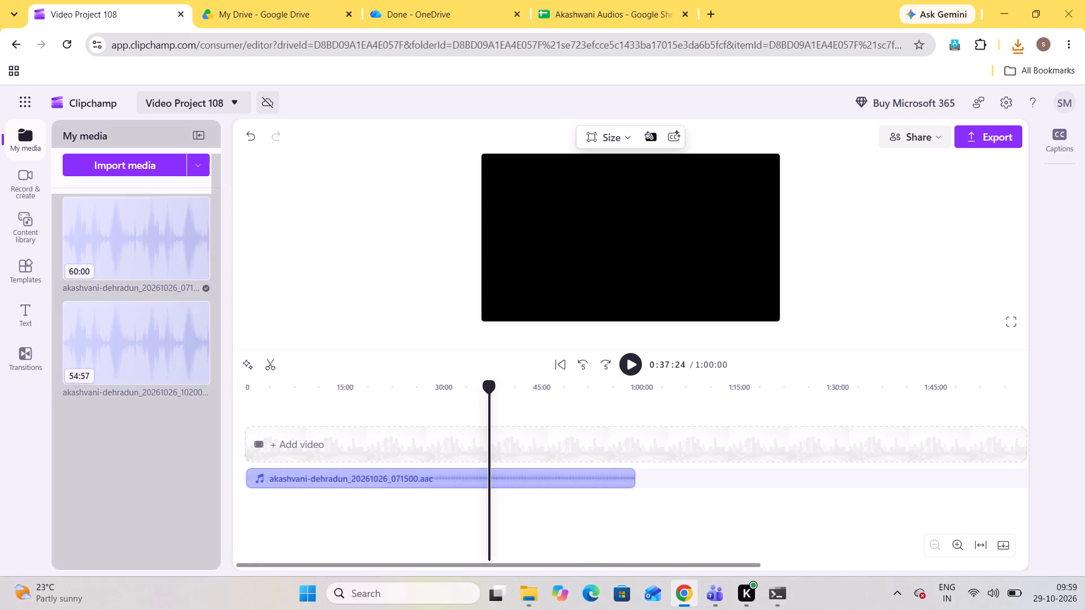
click(509, 391)
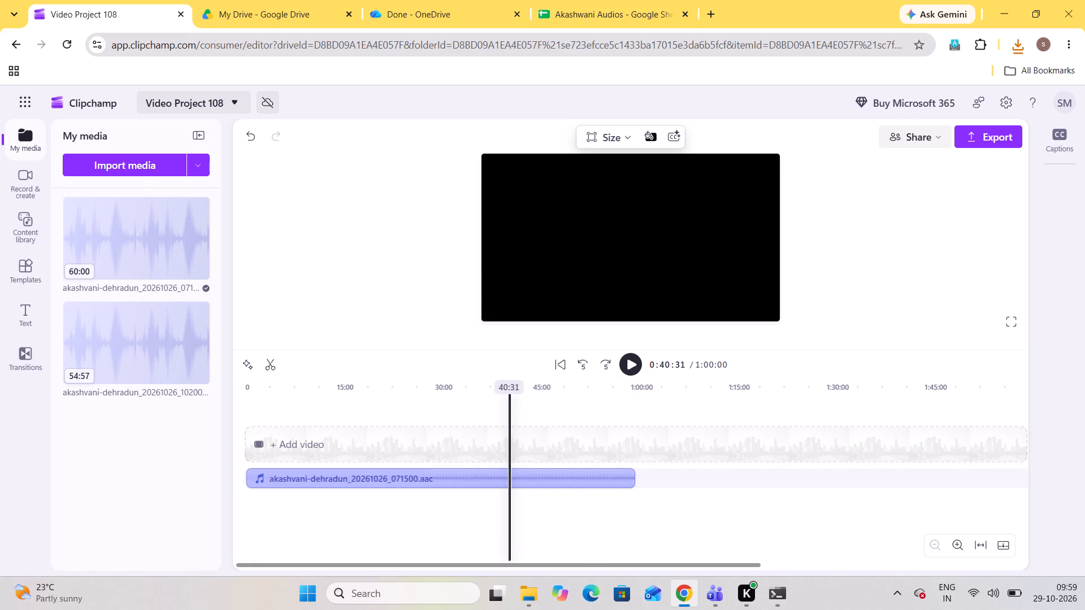
click(518, 389)
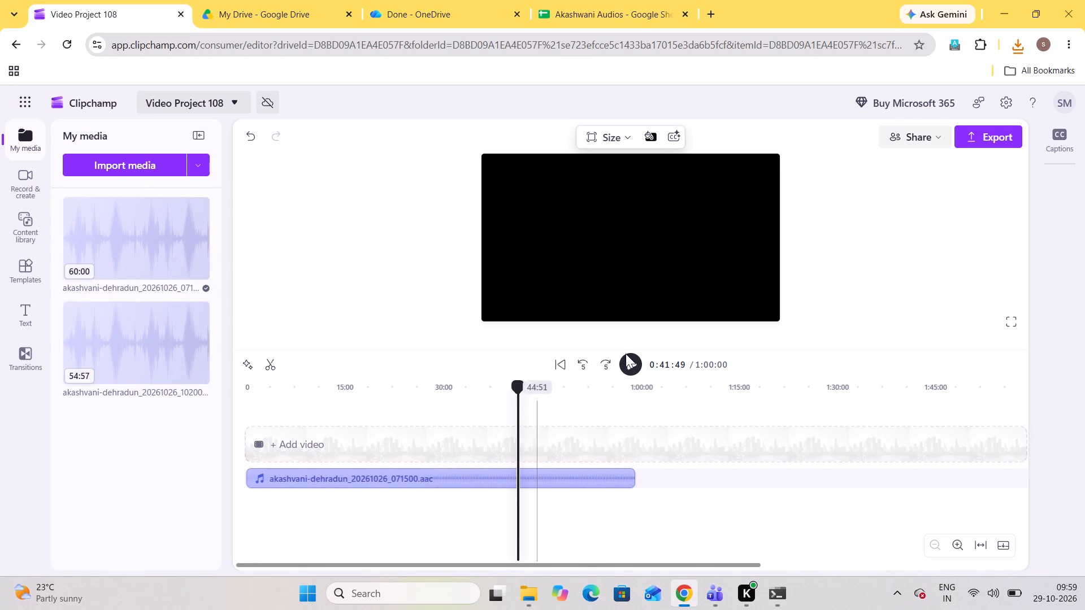
click(630, 353)
triple_click(586, 365)
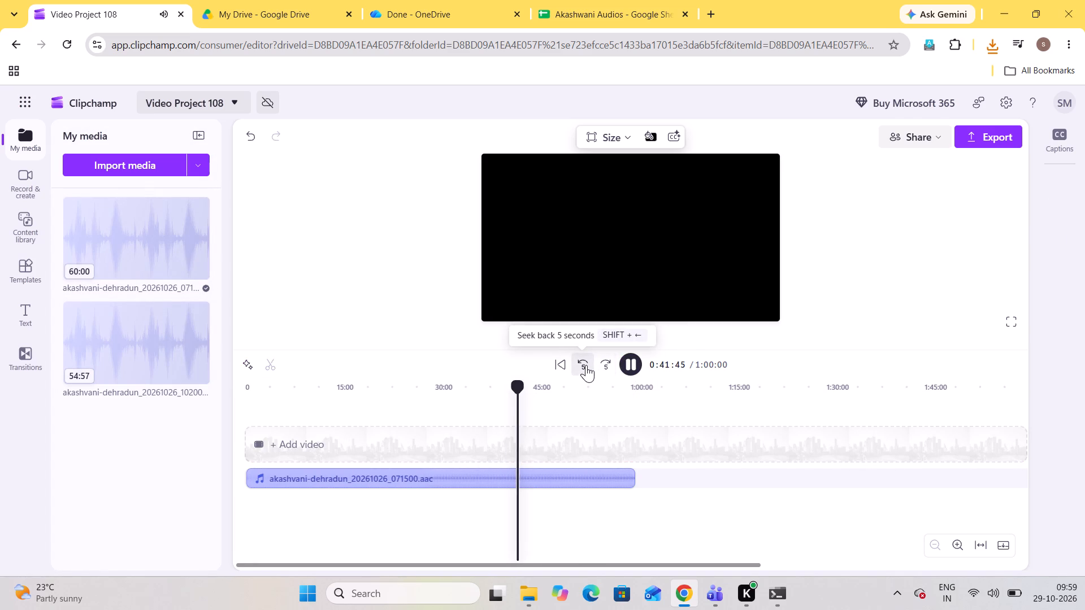
double_click(586, 365)
triple_click(586, 365)
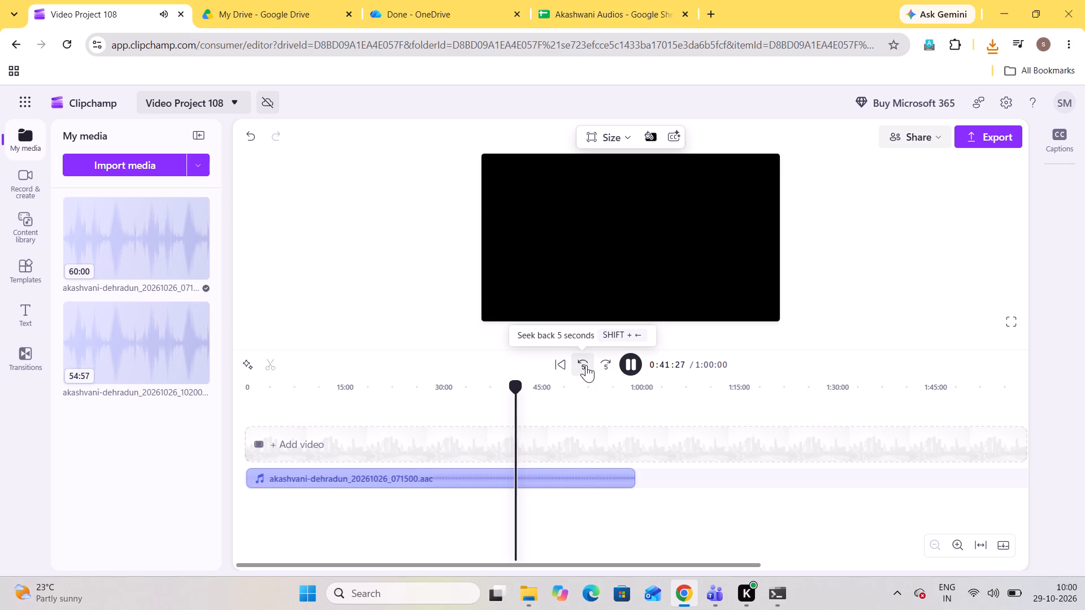
double_click(586, 365)
triple_click(586, 365)
click(586, 365)
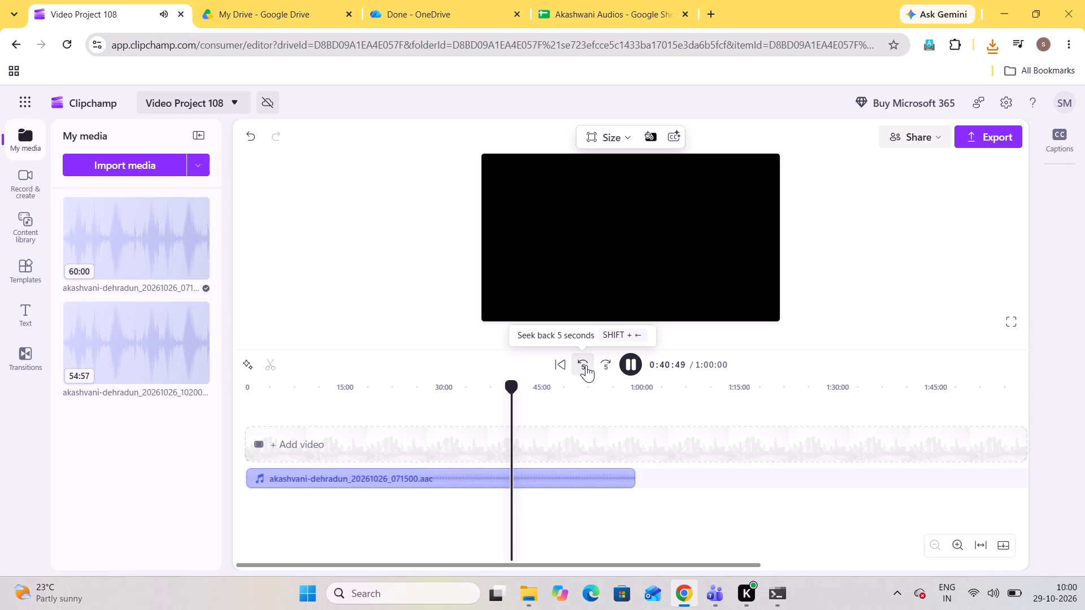
double_click(598, 365)
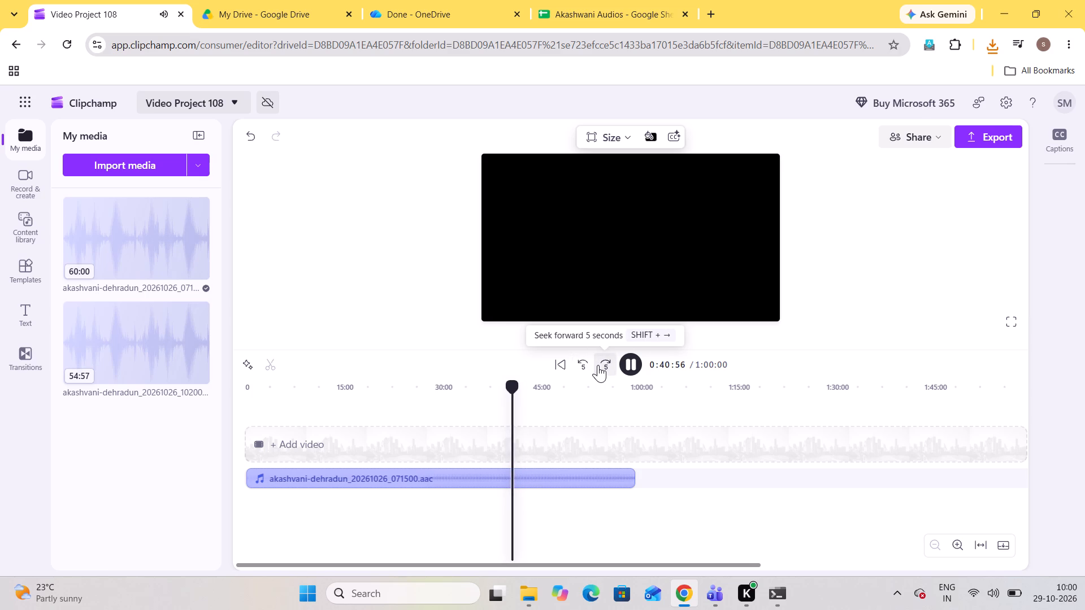
triple_click(598, 365)
click(598, 365)
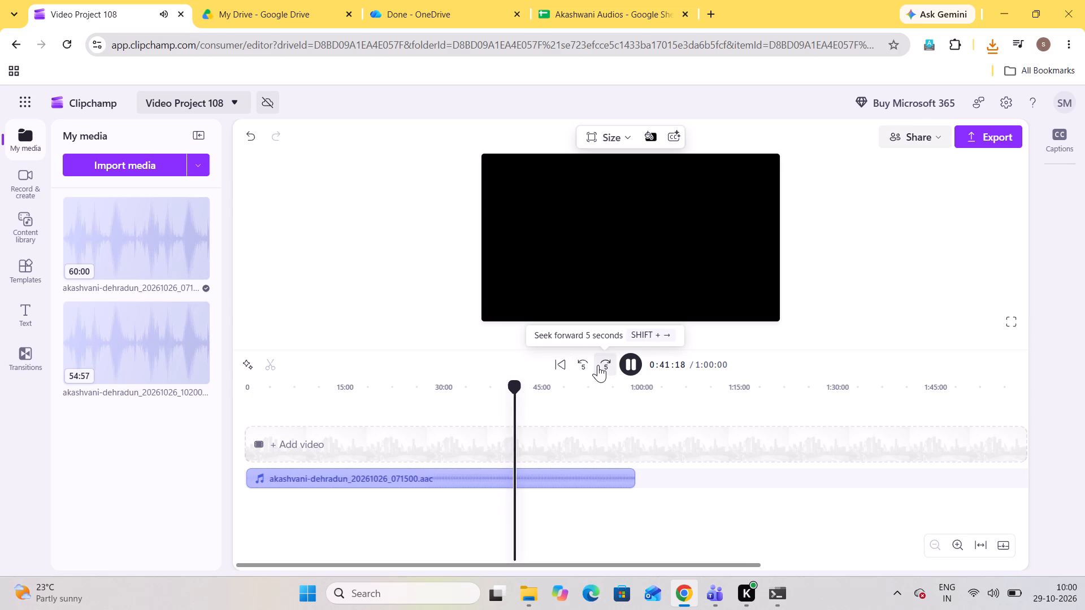
click(583, 365)
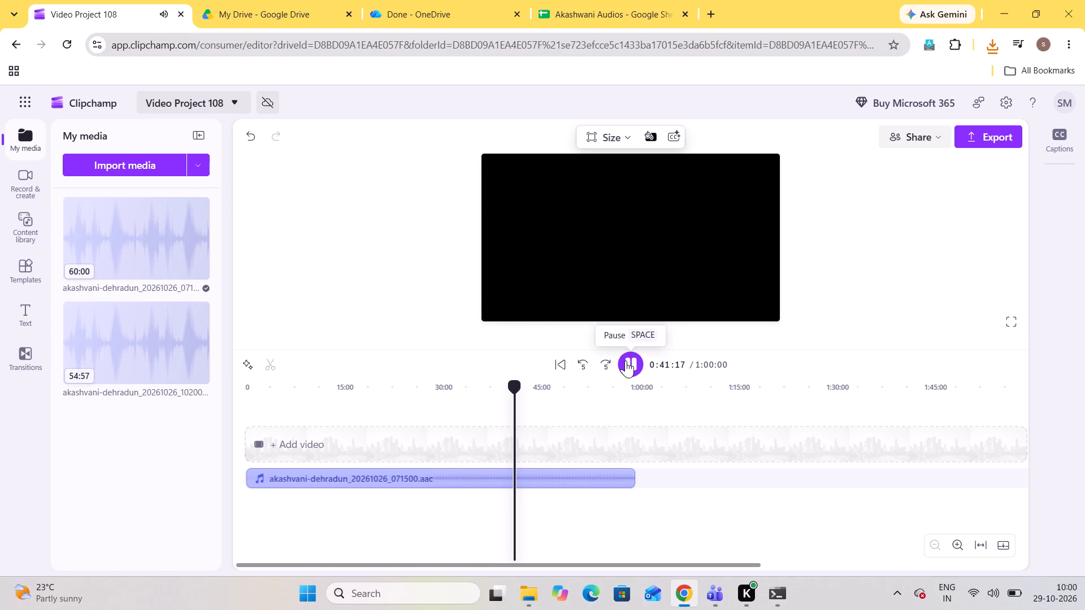
click(626, 360)
click(272, 360)
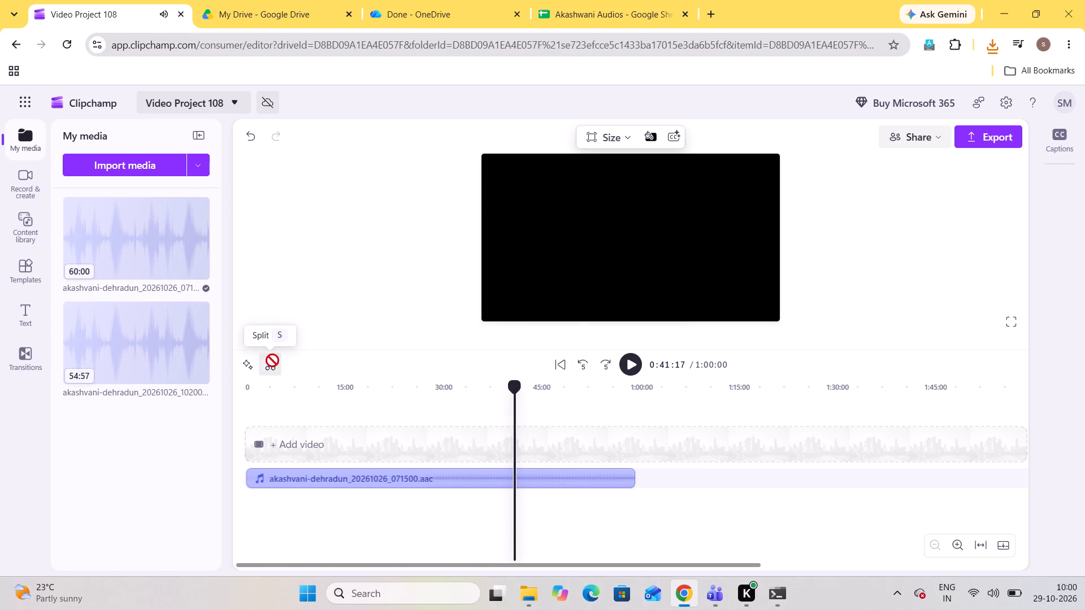
Play the song and set the export file name to "kumauni-gopal babu gauswami-jodnu tyr khuta hath" without exporting.
click(631, 364)
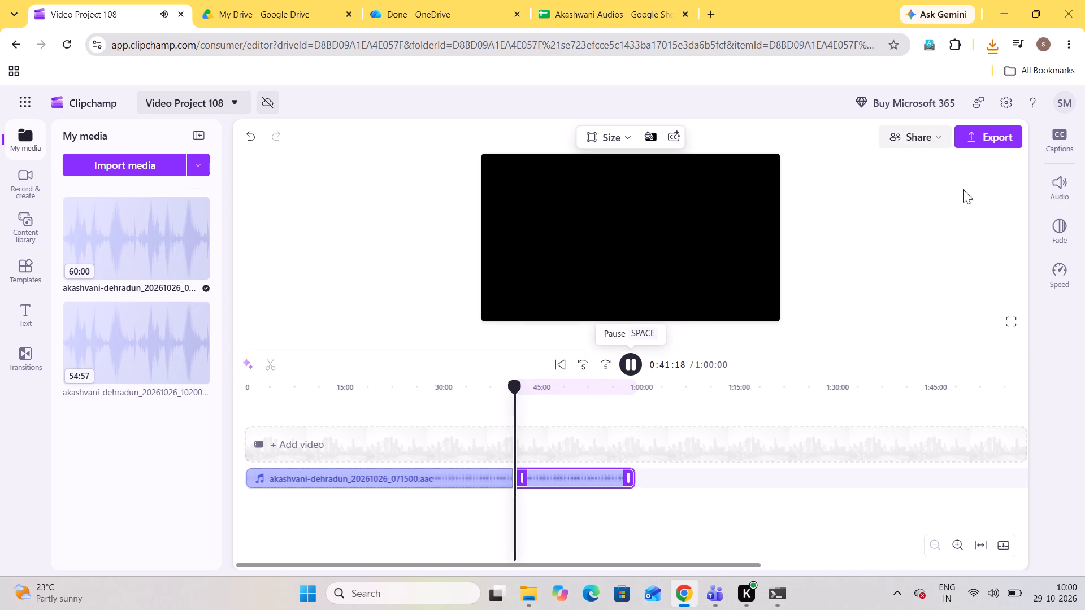
click(976, 138)
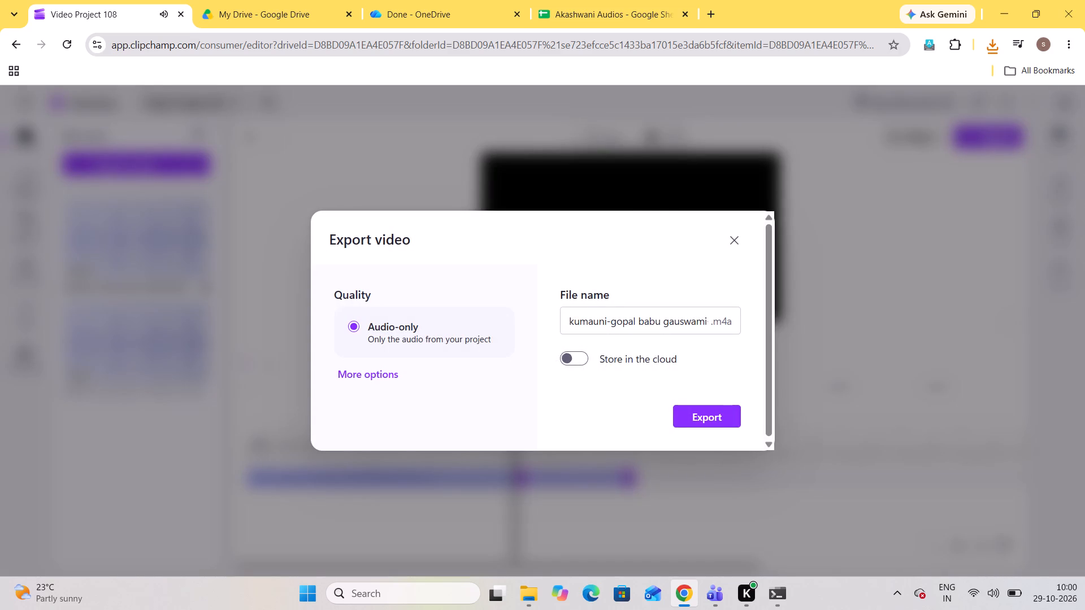
scroll(687, 320, left, 2)
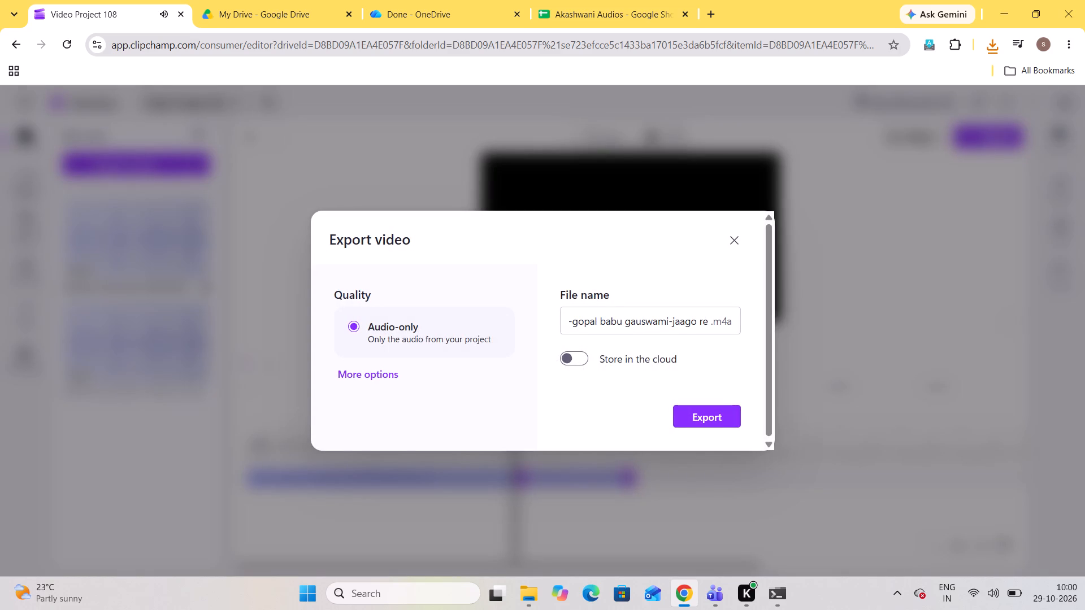
drag(673, 319, 802, 321)
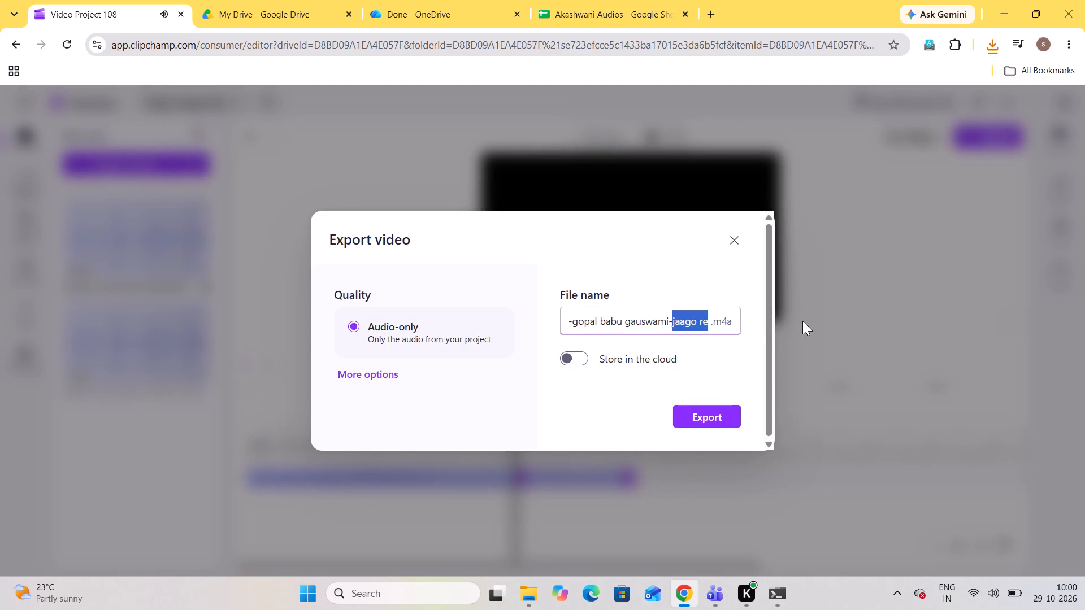
text(jodnu tyr khuta hath)
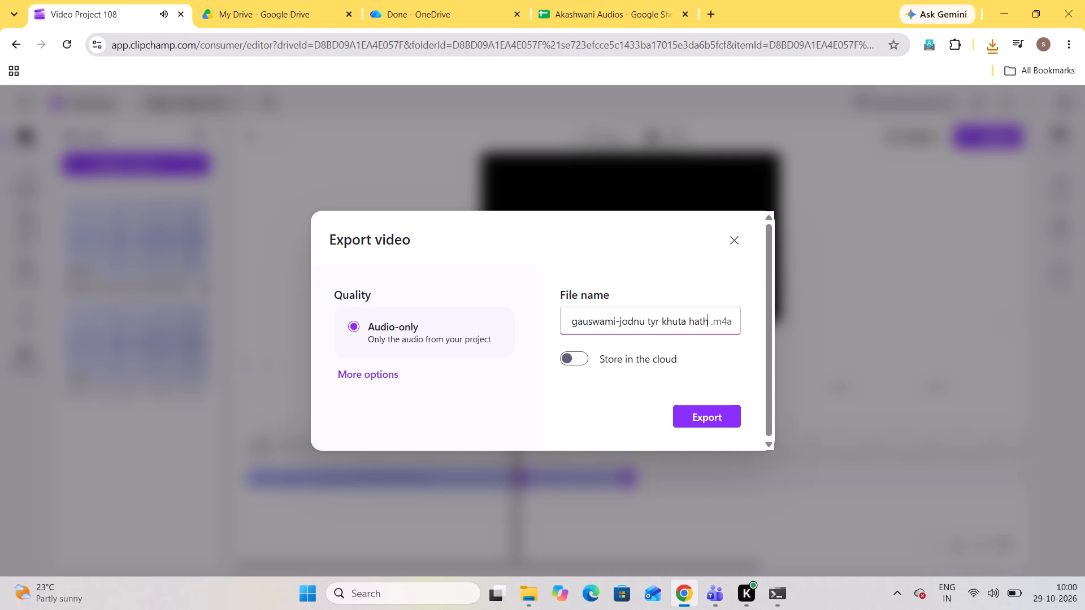
click(771, 107)
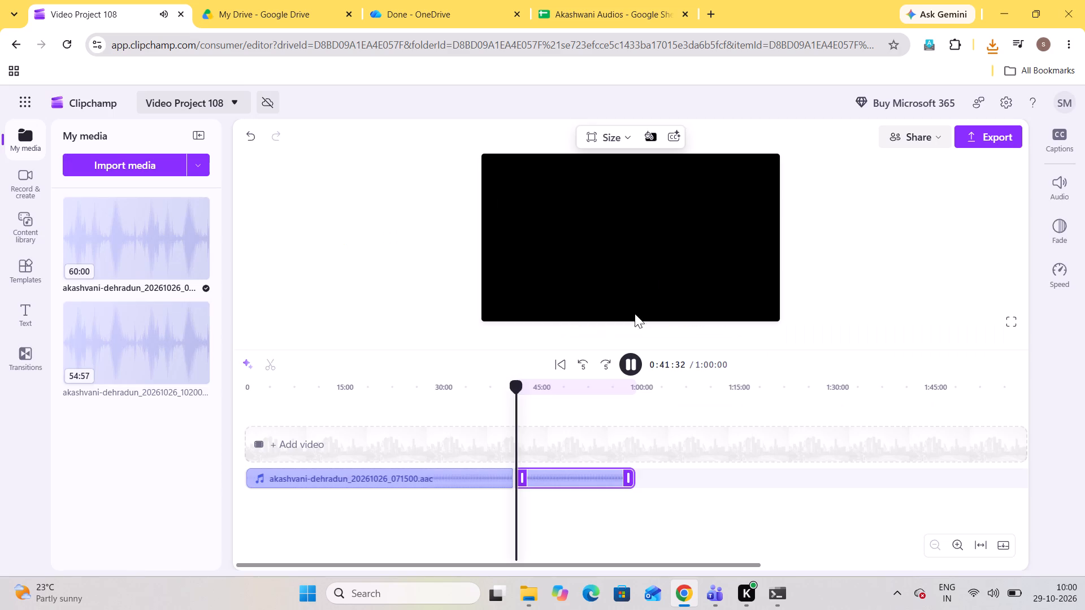
Listen ahead to locate the end of the song and split the audio clip at 0:45:05.
click(529, 393)
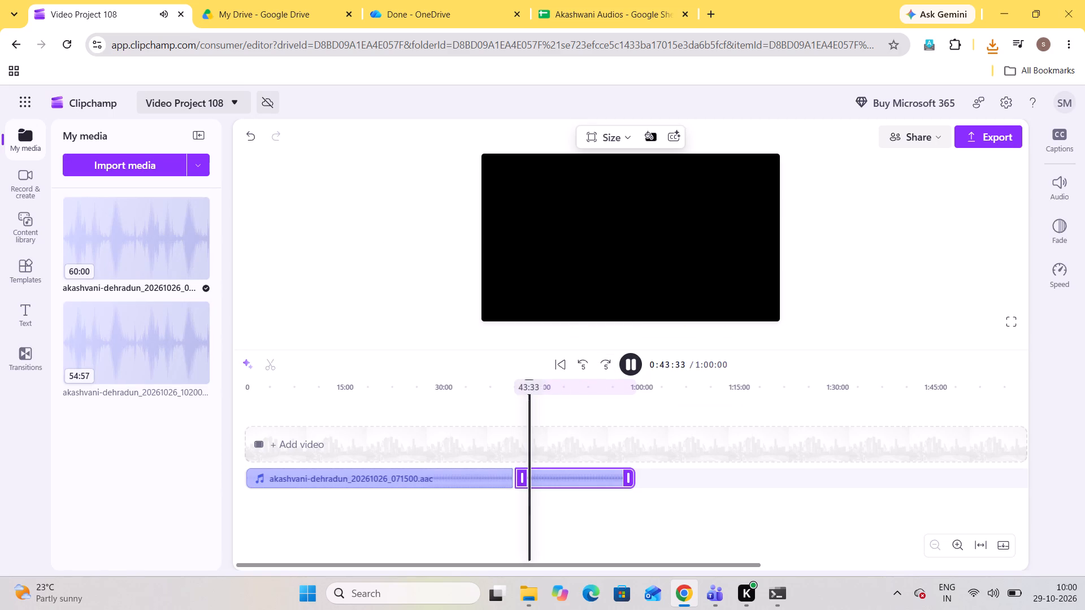
click(537, 392)
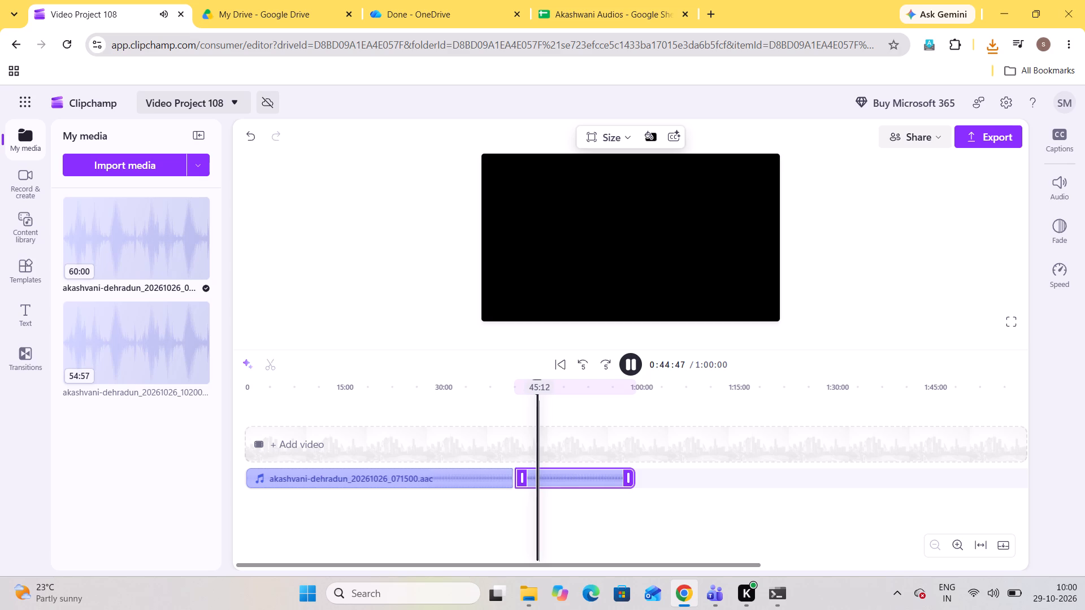
click(542, 392)
click(541, 391)
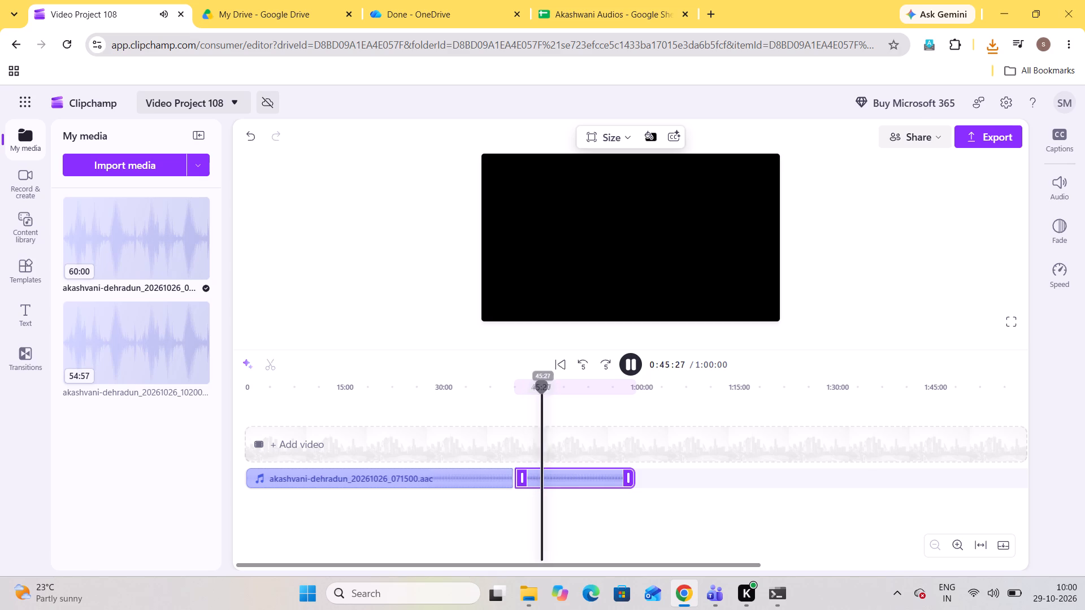
click(540, 391)
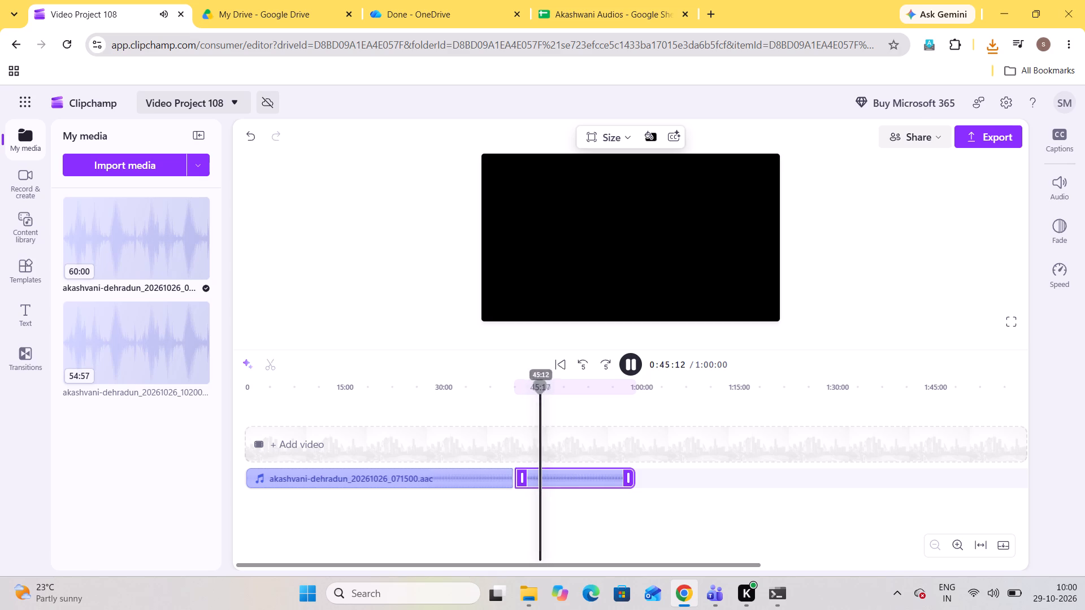
double_click(588, 364)
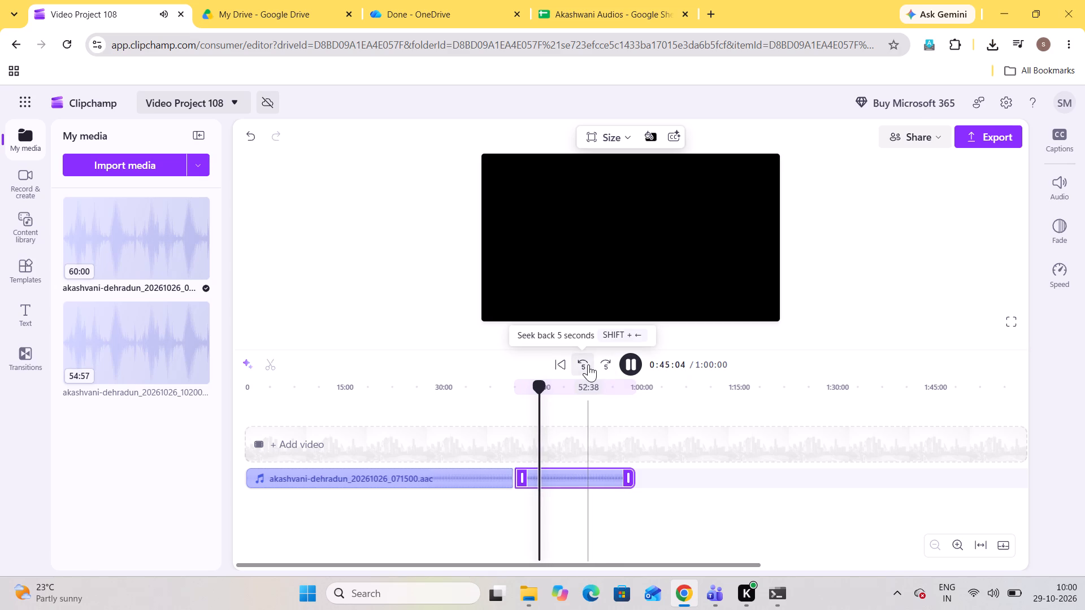
click(620, 364)
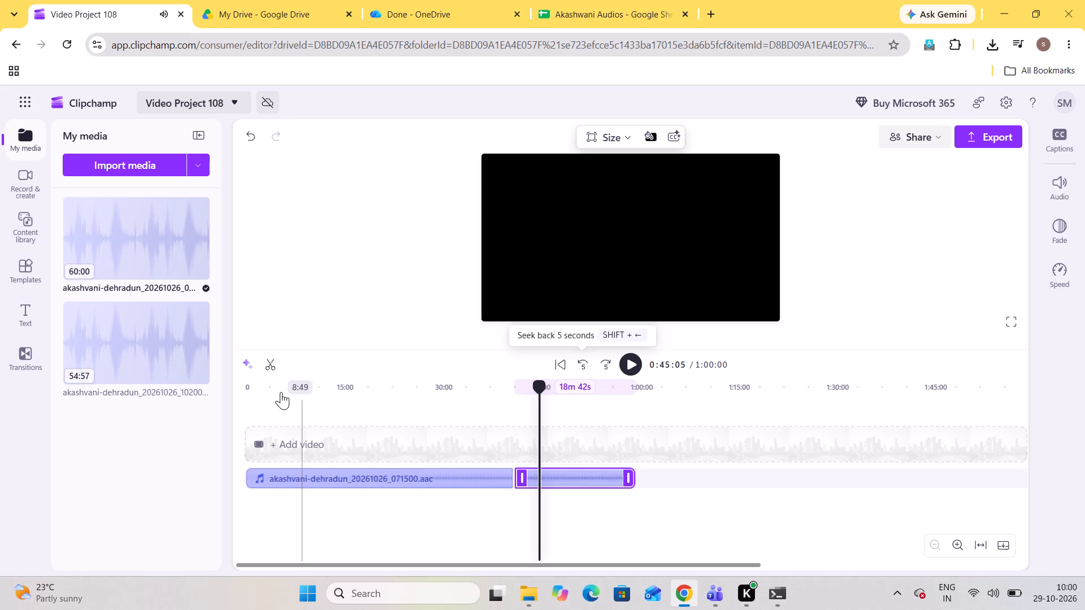
click(272, 371)
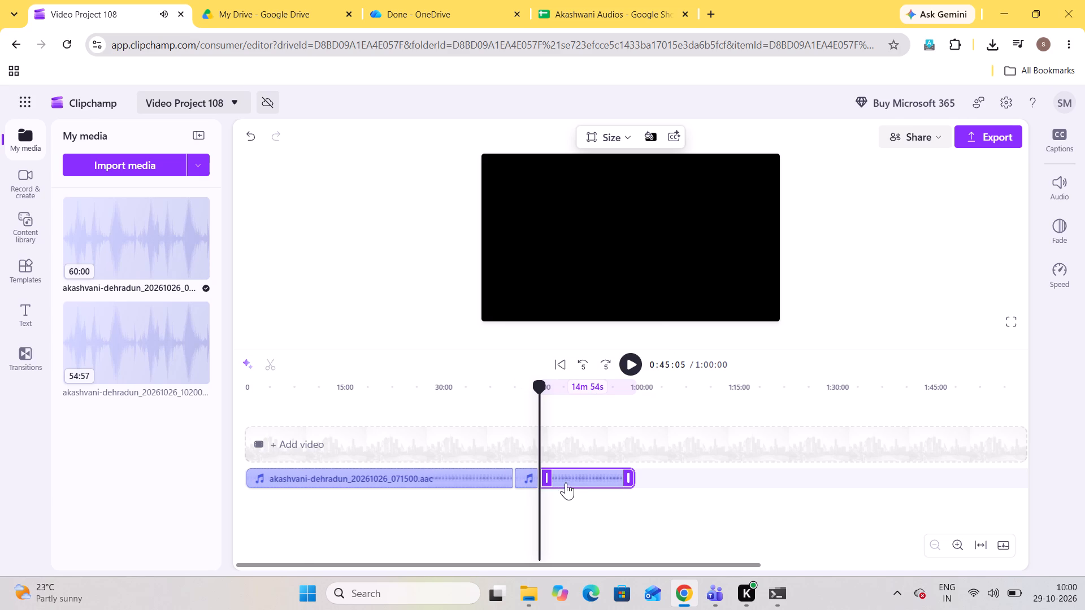
Skim through the remainder of the recording after the song to check for further songs.
key(space)
key(Right)
key(Right)
key(Right)
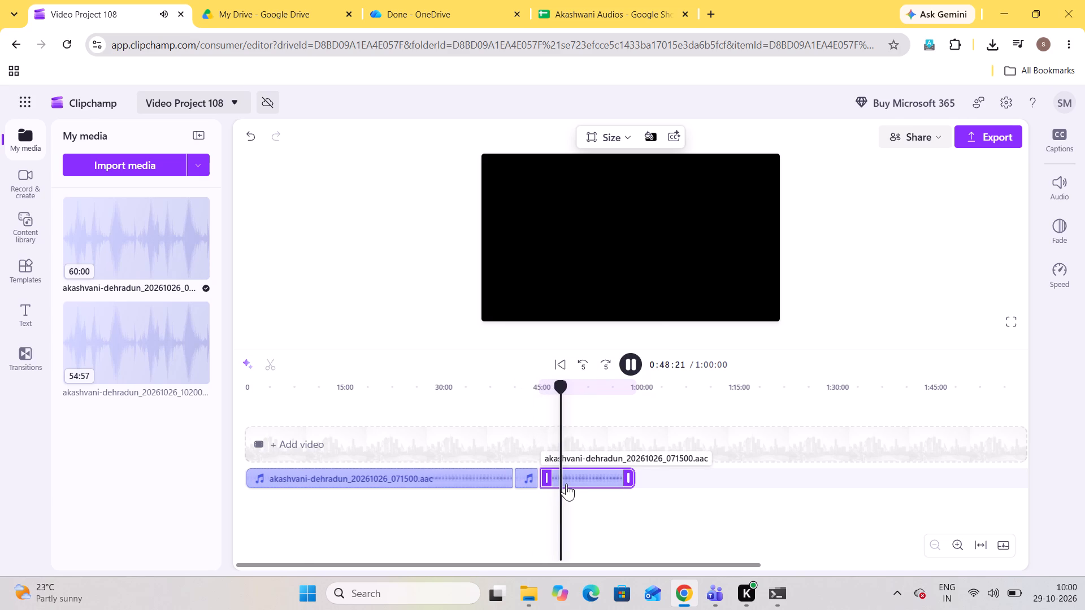
key(Right)
key(Right)
key(Right)
key(Right)
key(Right)
key(Right)
key(Right)
key(Right)
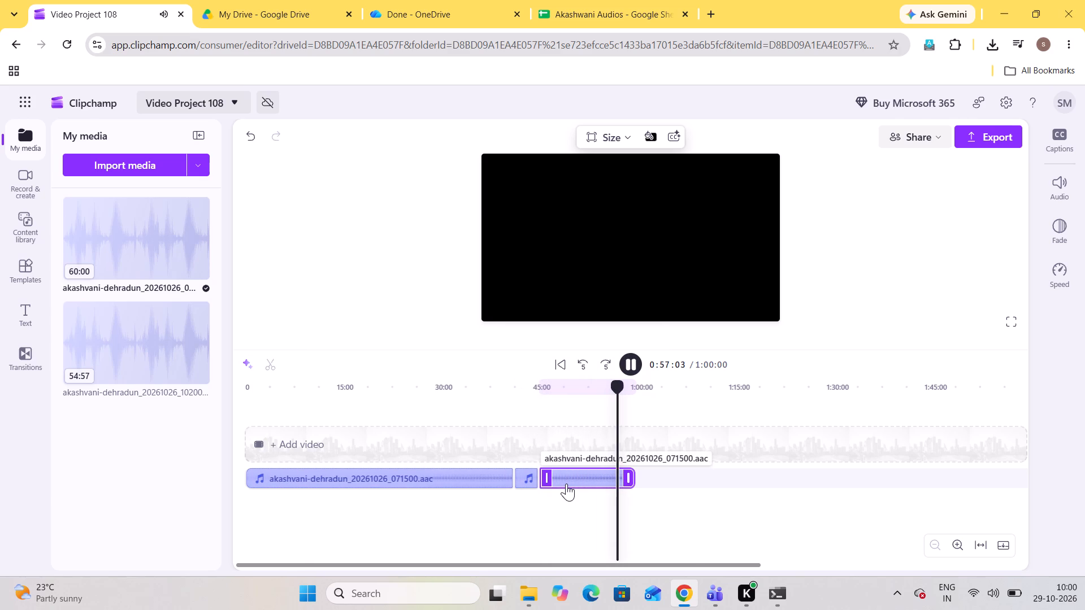
key(Right)
Delete the recording segments after and before the song clip and close the gap ahead of it.
click(566, 483)
key(Delete)
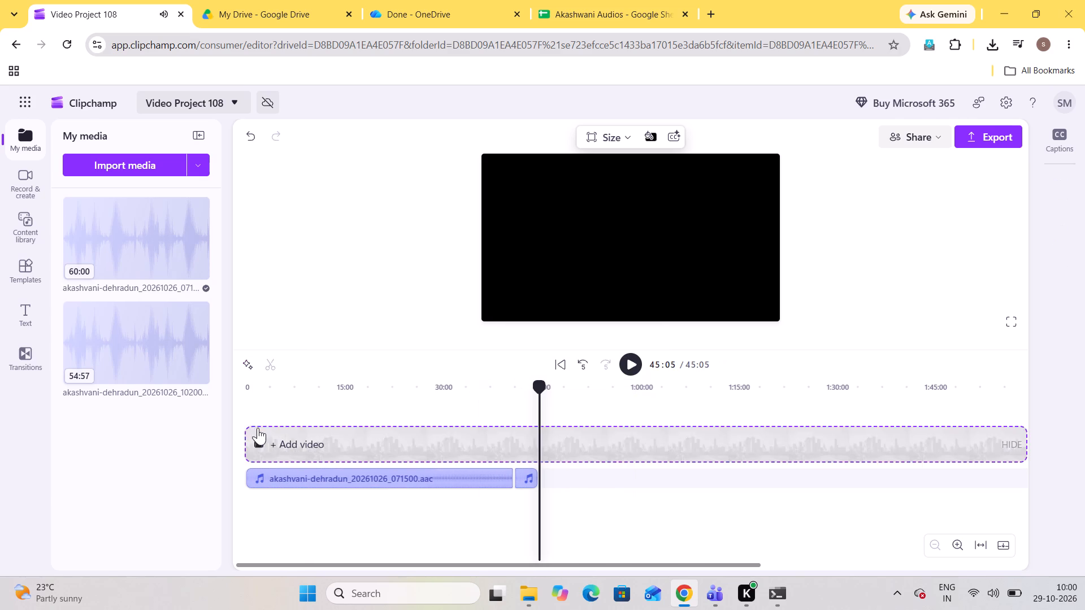
click(358, 476)
key(Delete)
drag(358, 476, 374, 476)
click(384, 475)
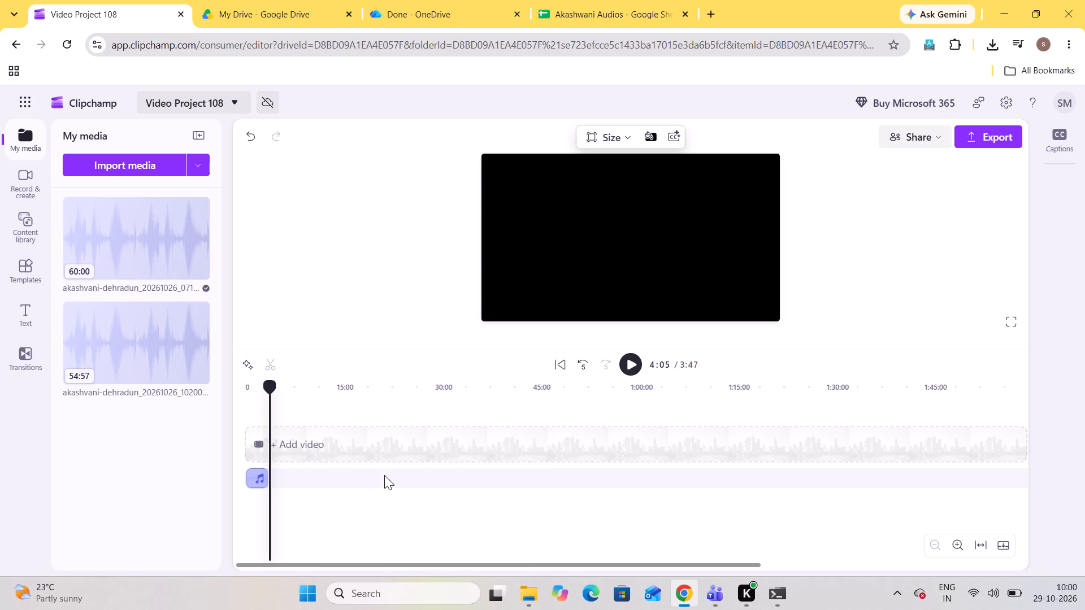
Export the song audio-only as "kumauni-gopal babu gauswami-jodnu tyr khuta hath" and save the m4a in the akashvani-dehradun_20261026_071500 folder.
click(994, 138)
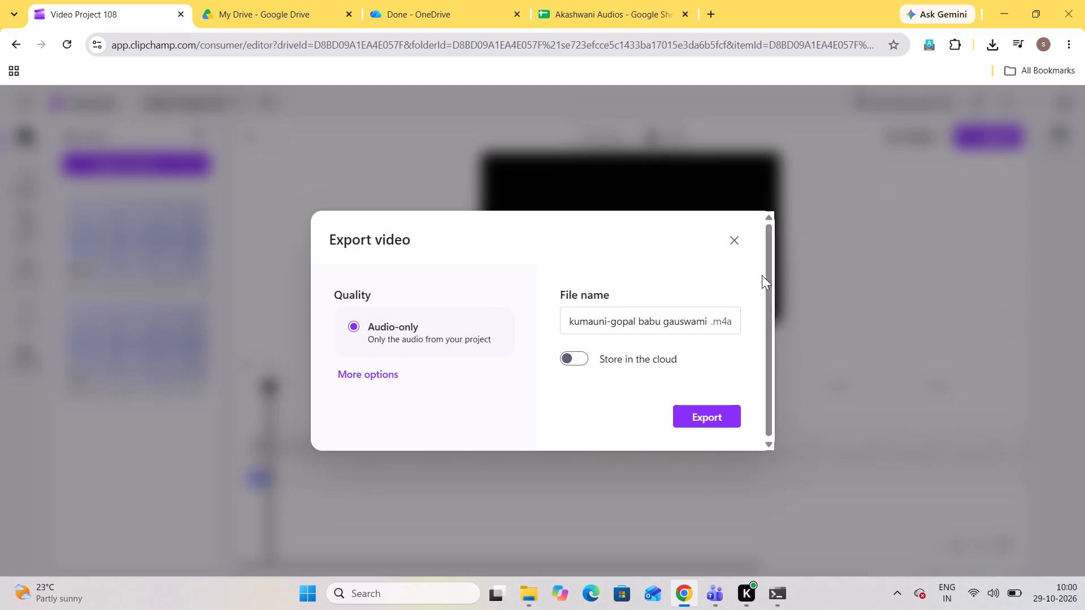
click(716, 419)
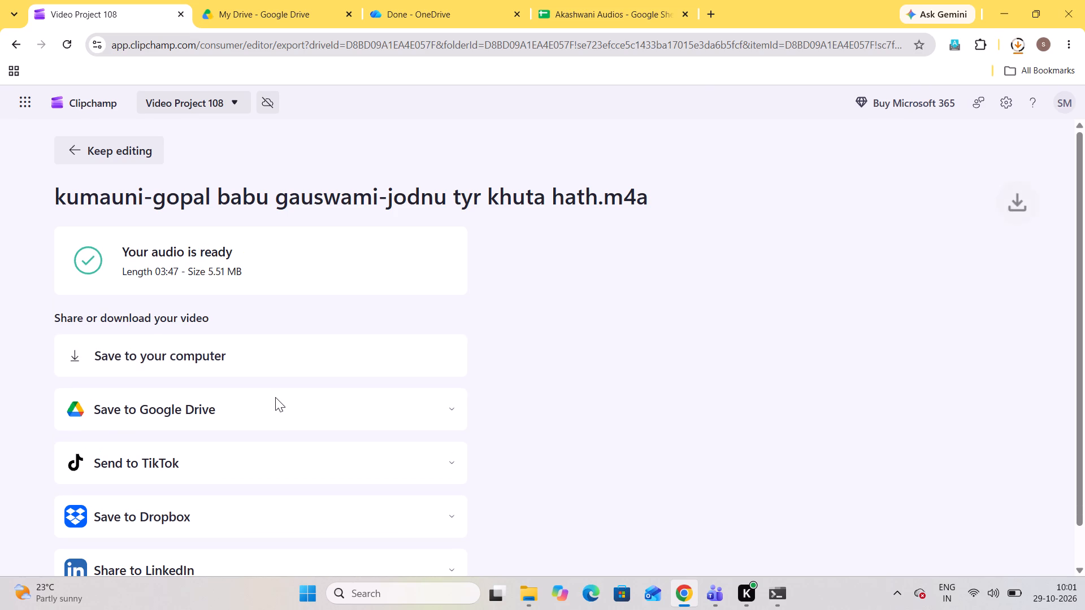
click(285, 367)
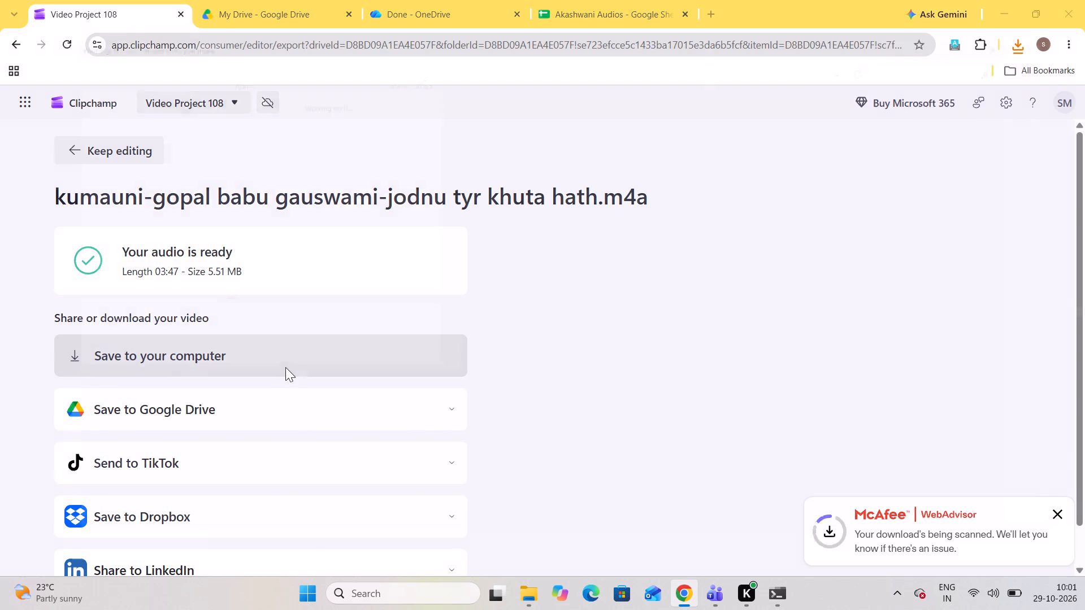
click(980, 543)
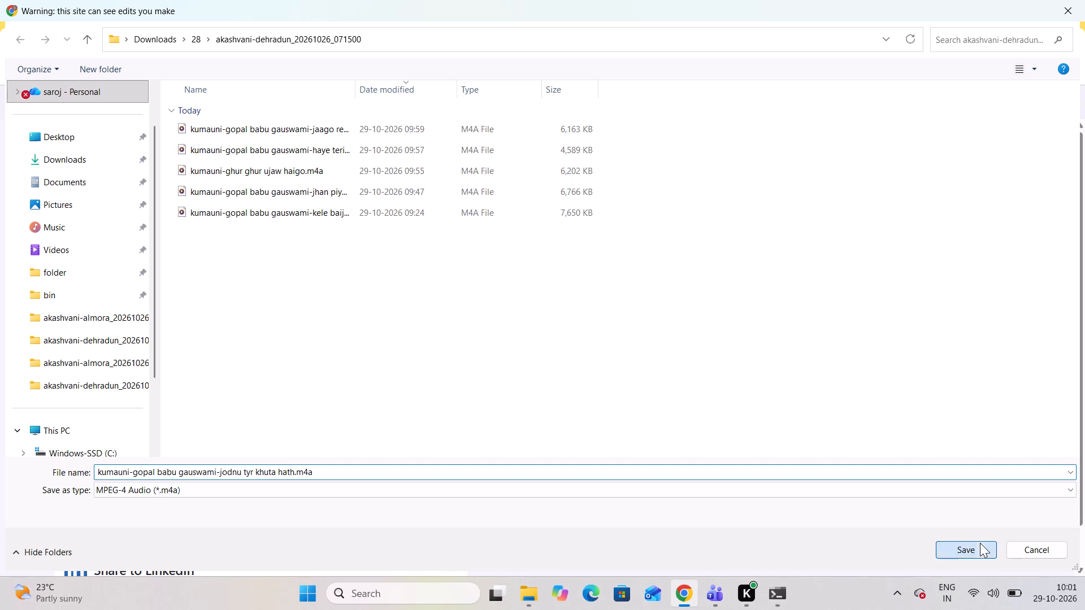
Return to editing and delete the exported song clip from the timeline.
drag(94, 118, 93, 150)
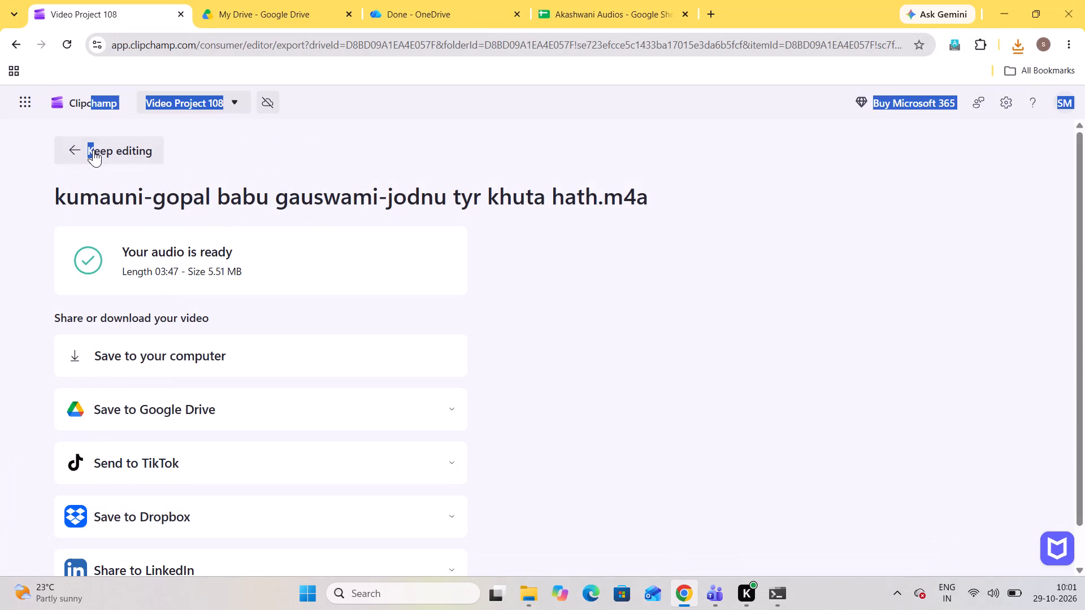
drag(93, 150, 93, 151)
click(69, 151)
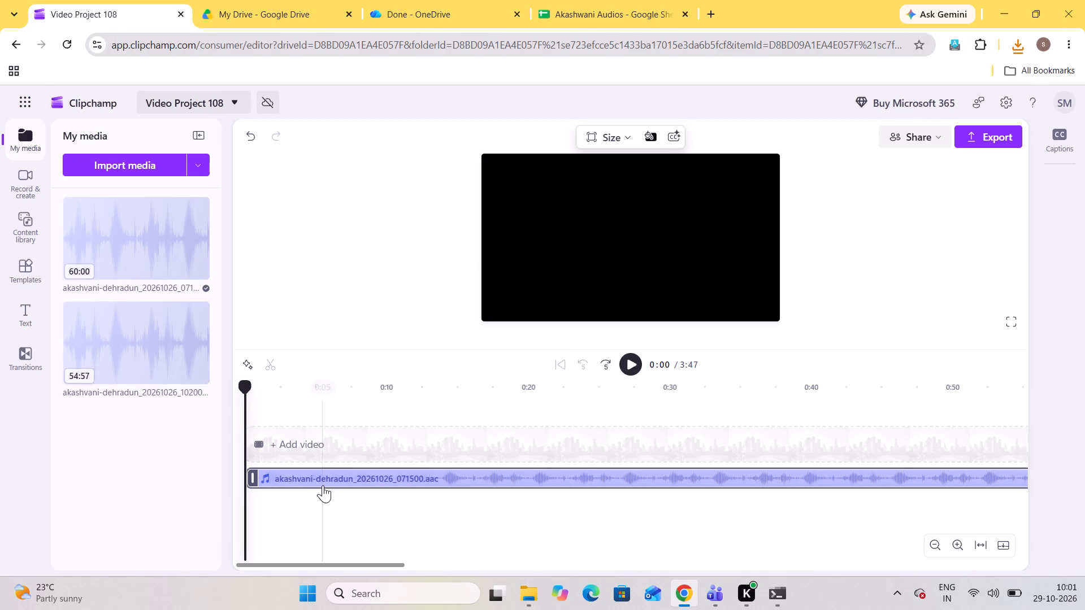
click(321, 481)
key(Delete)
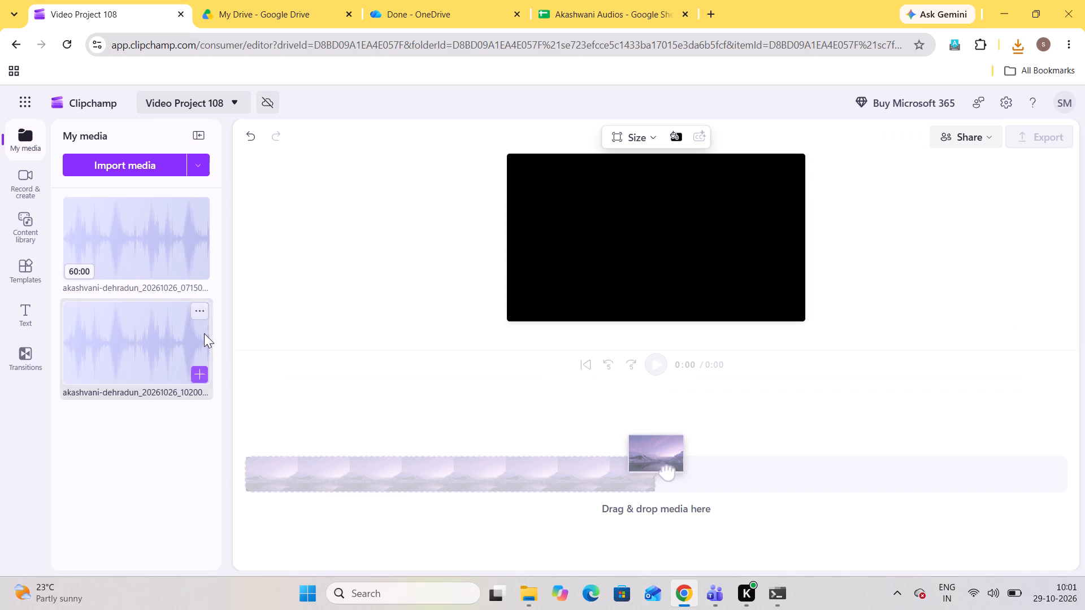
Delete the 54:57 Akashvani Dehradun recording from the project's media library.
click(198, 312)
click(251, 354)
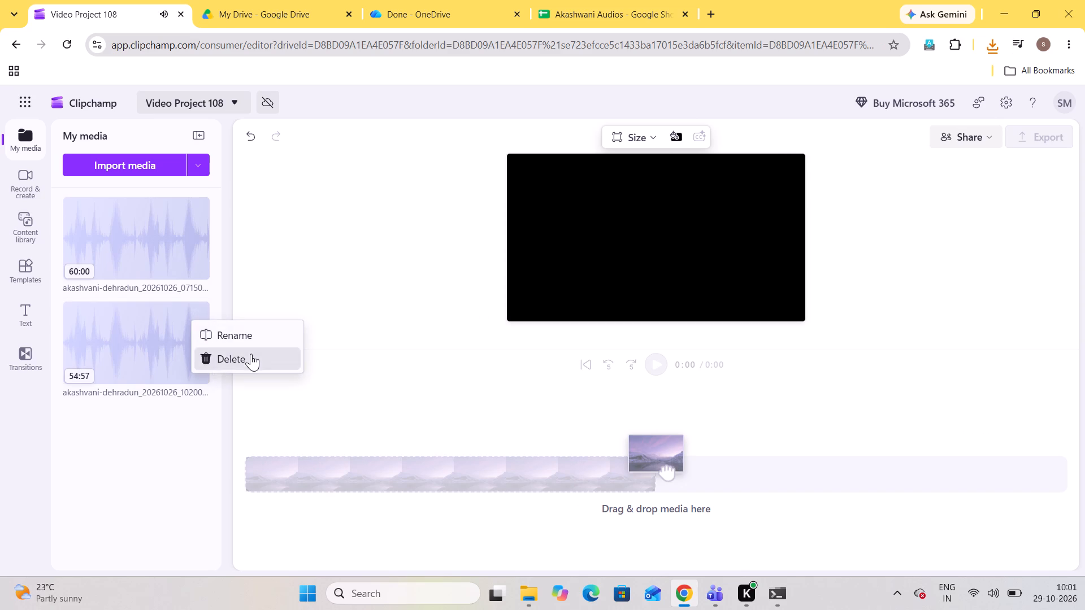
Finish removing the 54:57 recording and delete the 60:00 Akashvani Dehradun recording from the project's media library.
click(626, 369)
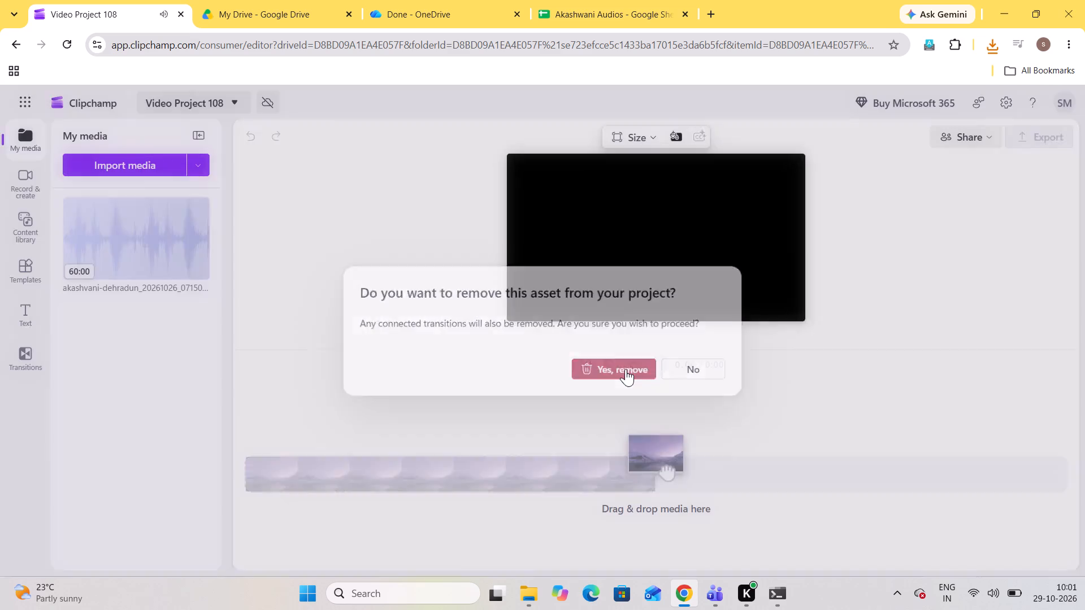
click(198, 204)
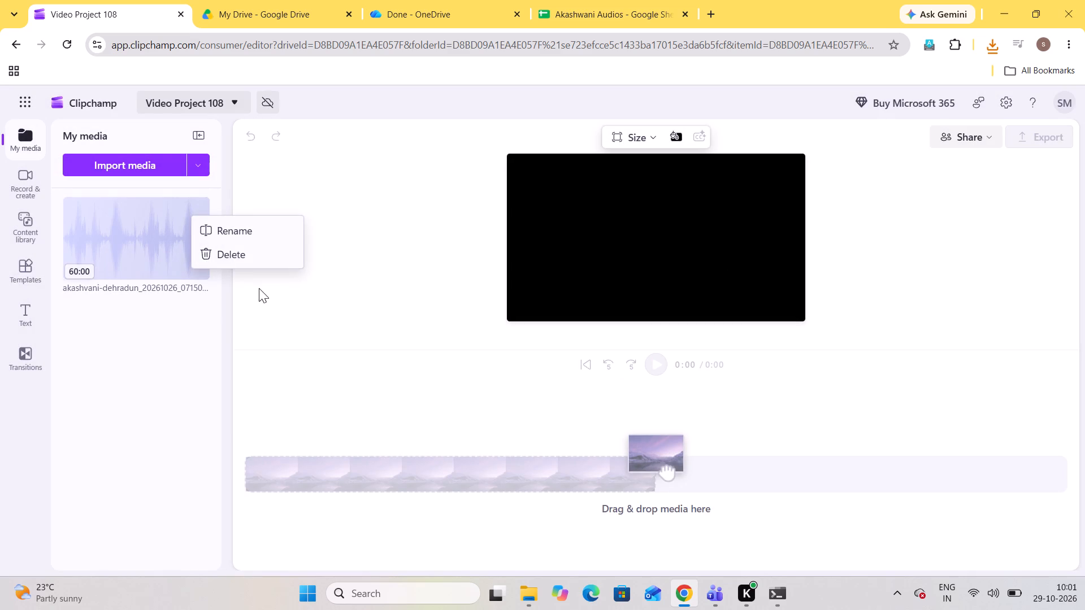
click(241, 251)
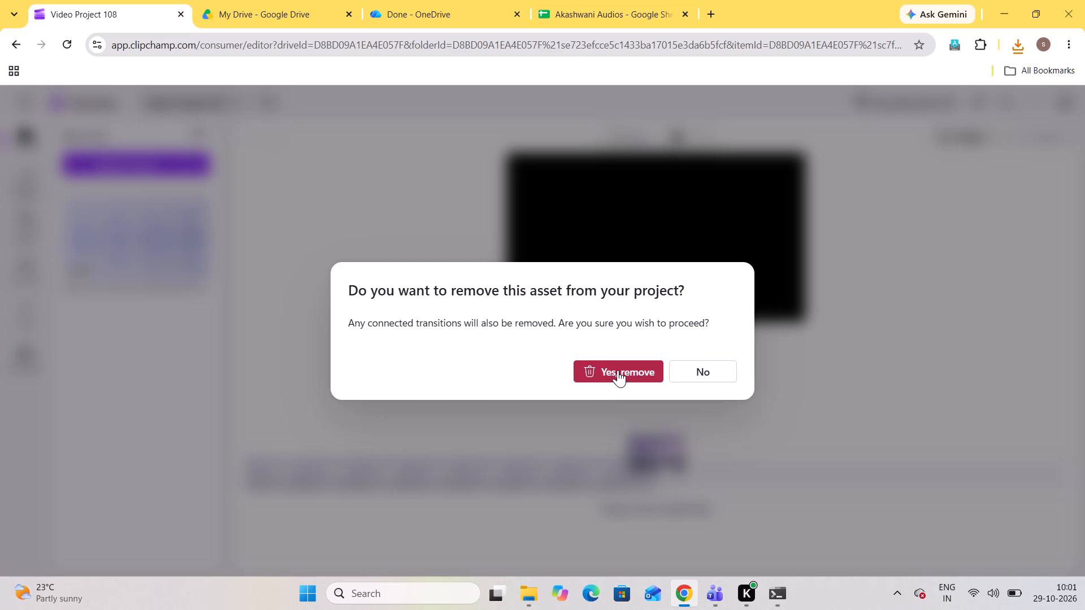
click(618, 370)
Switch to the Akashwani Audios spreadsheet and reload it.
click(592, 24)
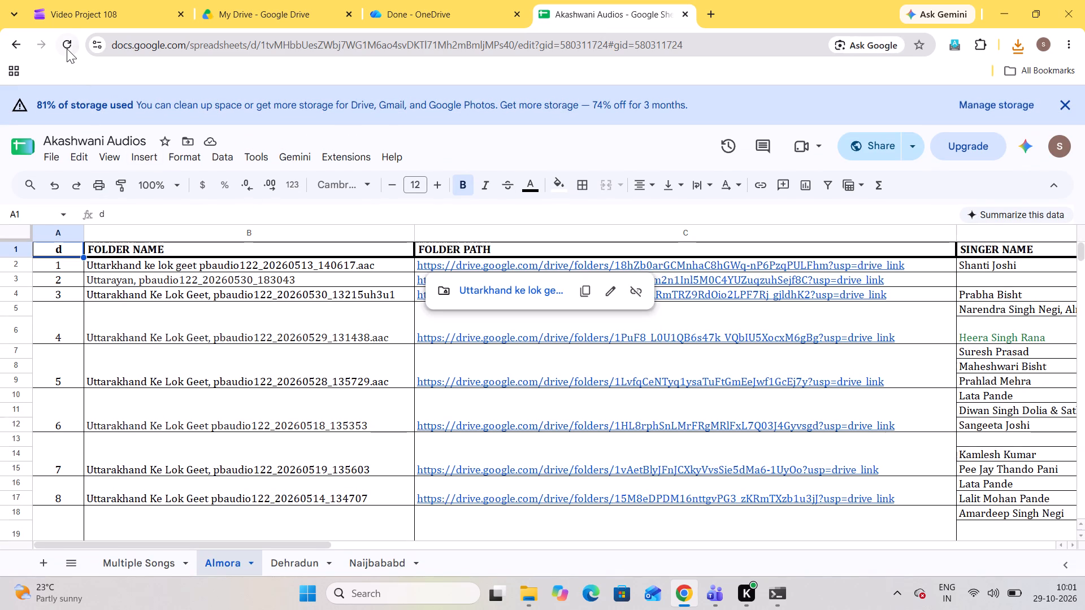
click(67, 48)
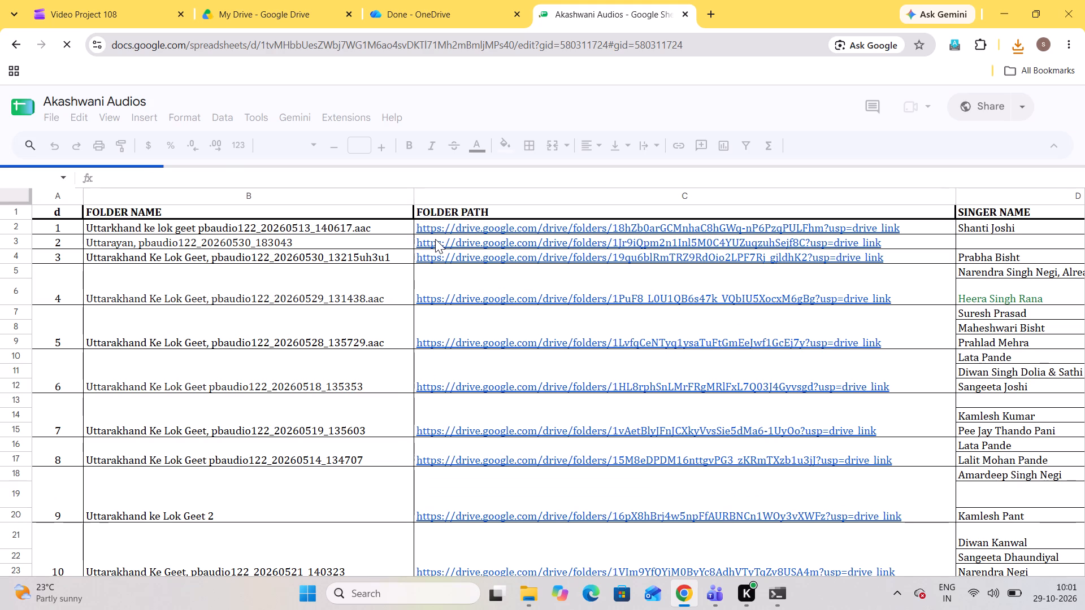
In Google Drive's Akashwani Audio almora folder, create a folder named Songs-29-10-2026 and open it.
click(431, 12)
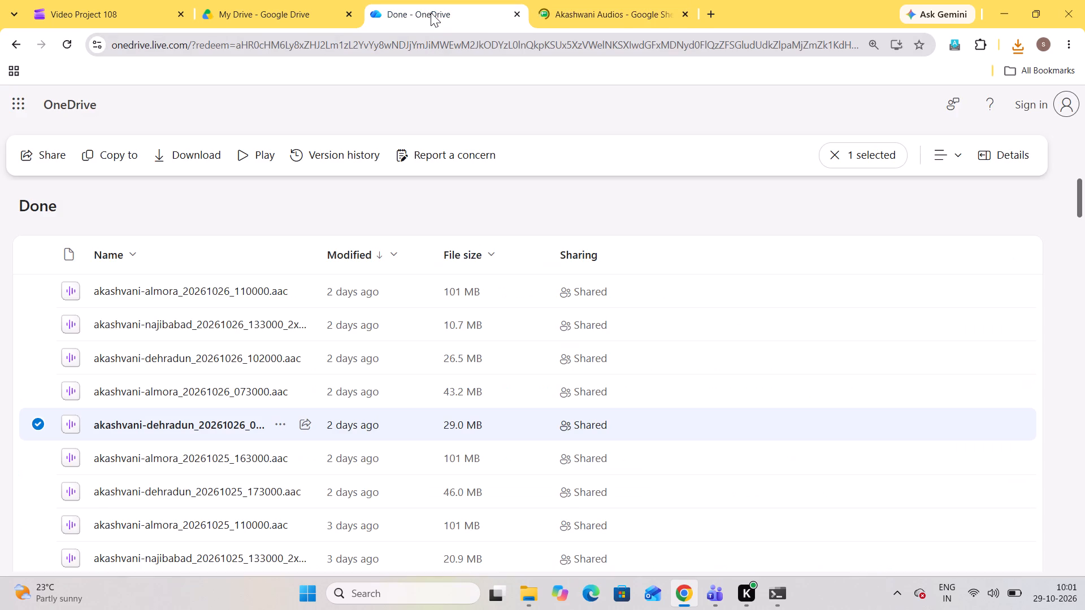
click(294, 10)
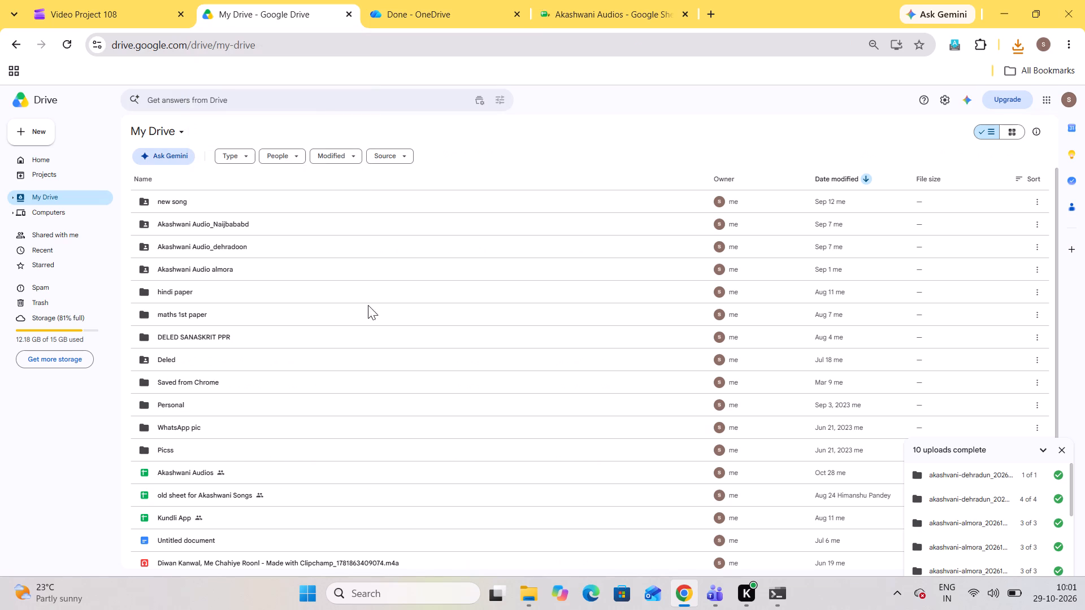
double_click(339, 258)
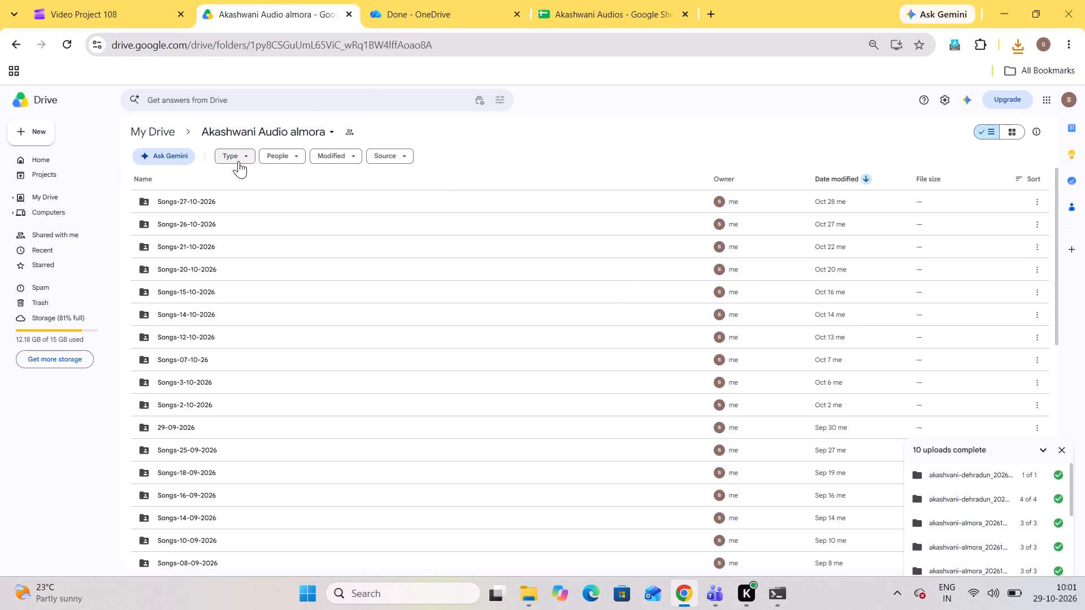
click(33, 128)
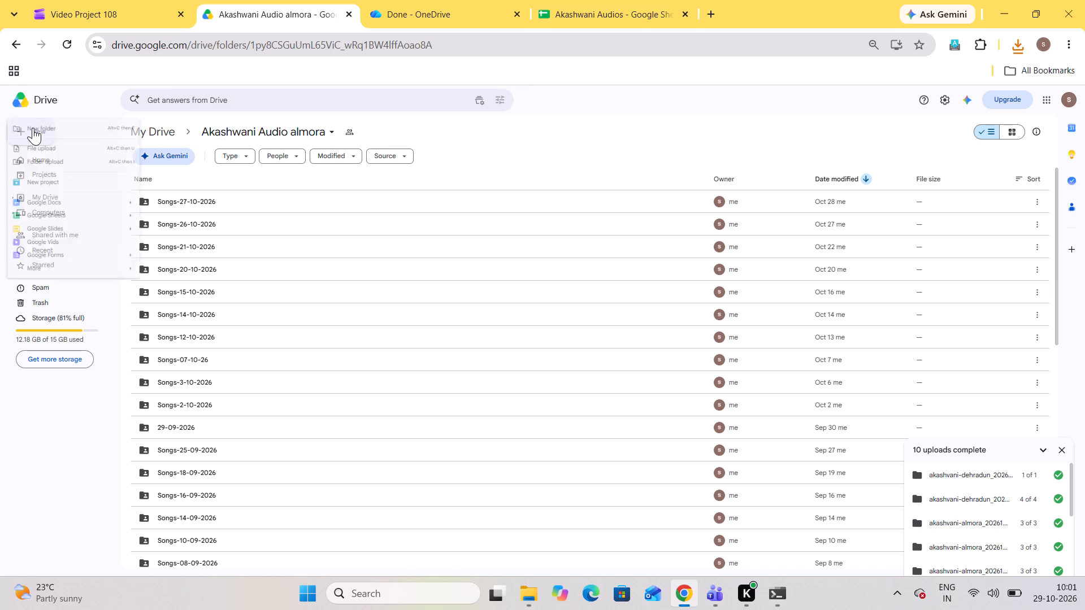
click(55, 134)
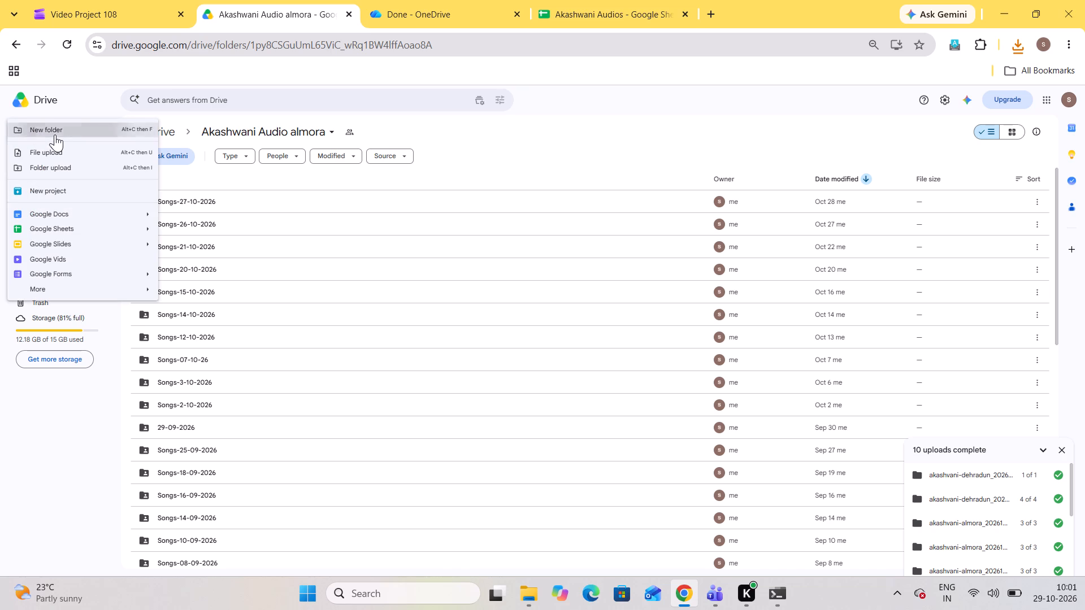
text(28)
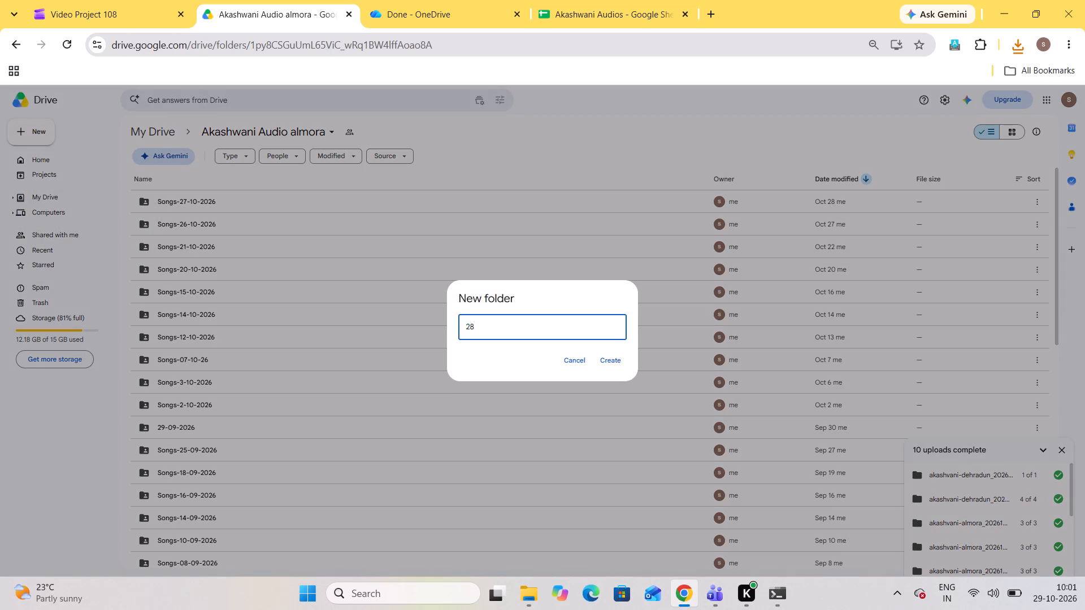
key(BackSpace)
key(BackSpace)
text(Son)
text(gs)
key(minus)
key(2)
text(9-)
text(10)
text(-2026)
key(Return)
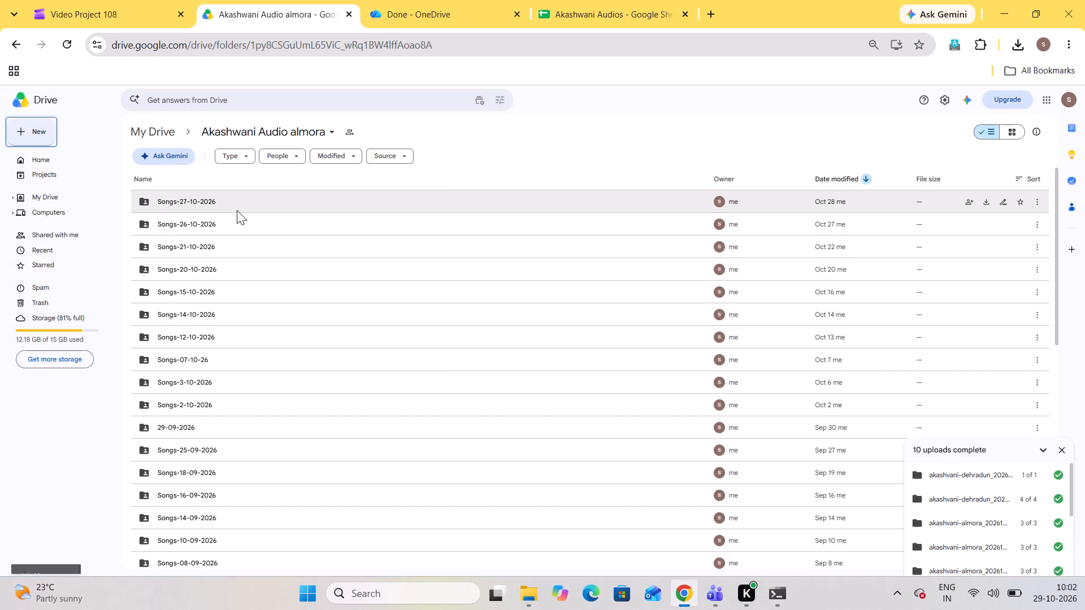
double_click(237, 210)
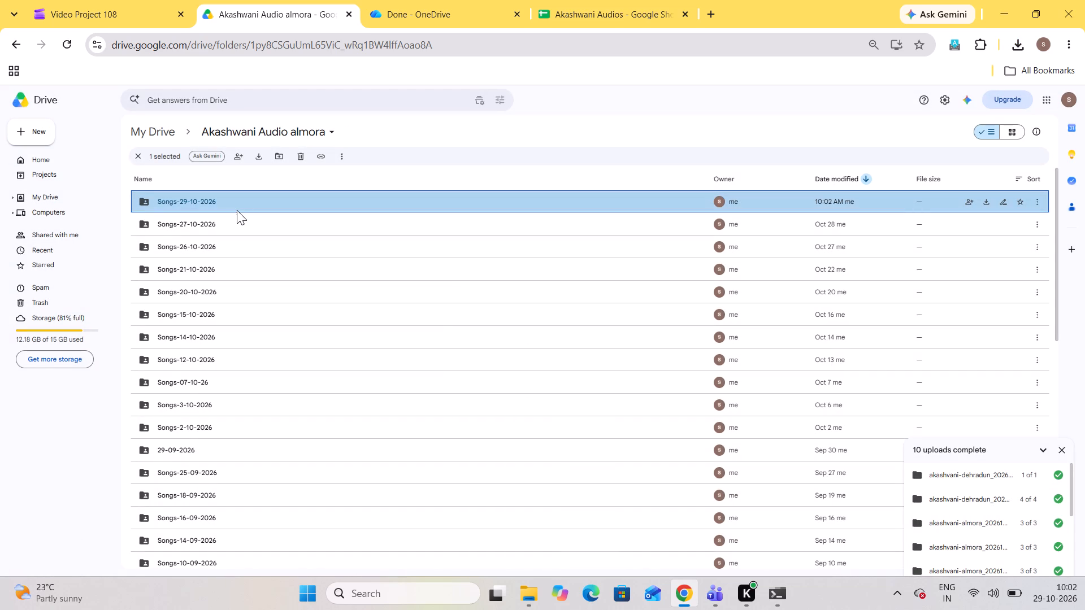
In File Explorer, check the recording folders inside the 28 and 28-10-2026 folders in Downloads.
click(524, 587)
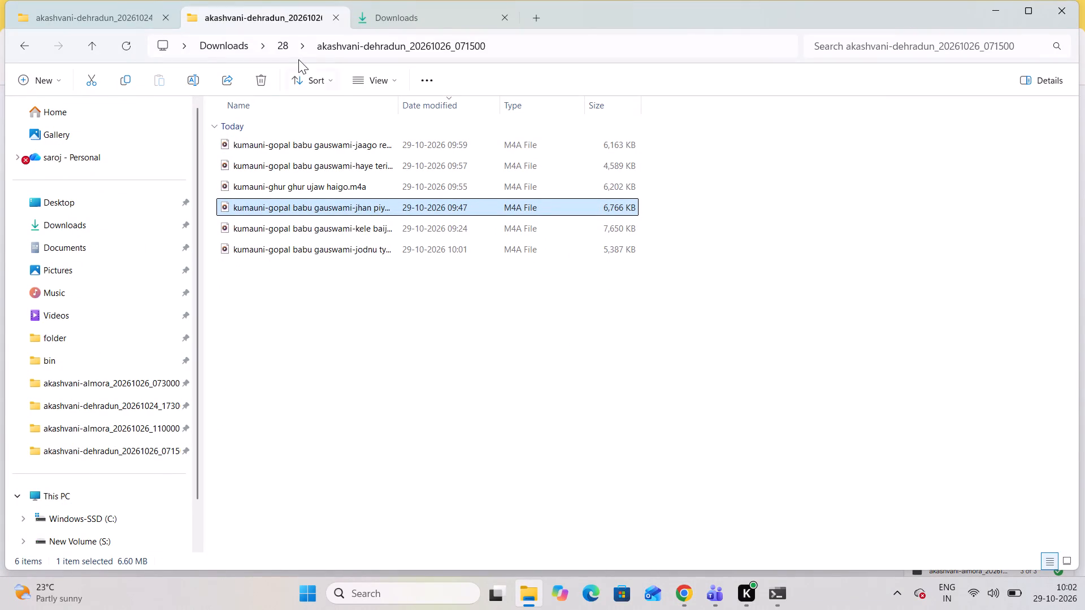
click(282, 38)
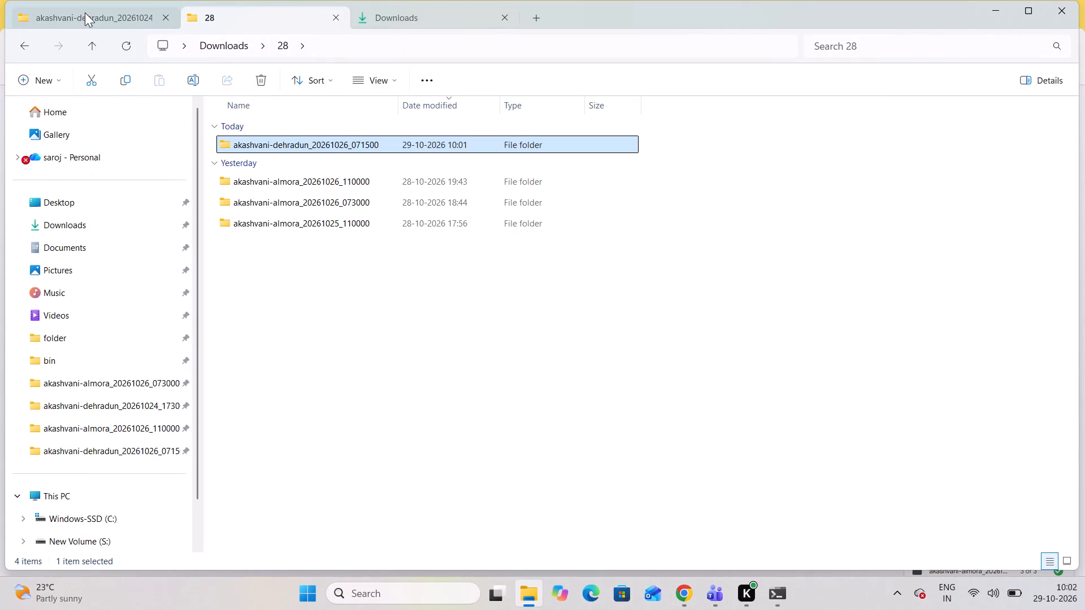
click(105, 7)
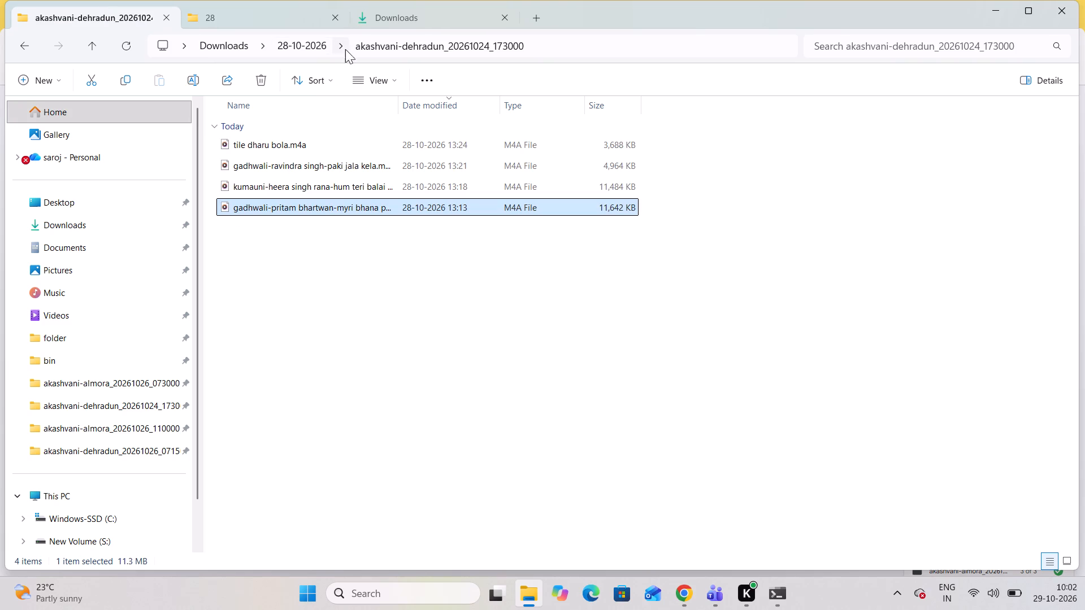
click(291, 41)
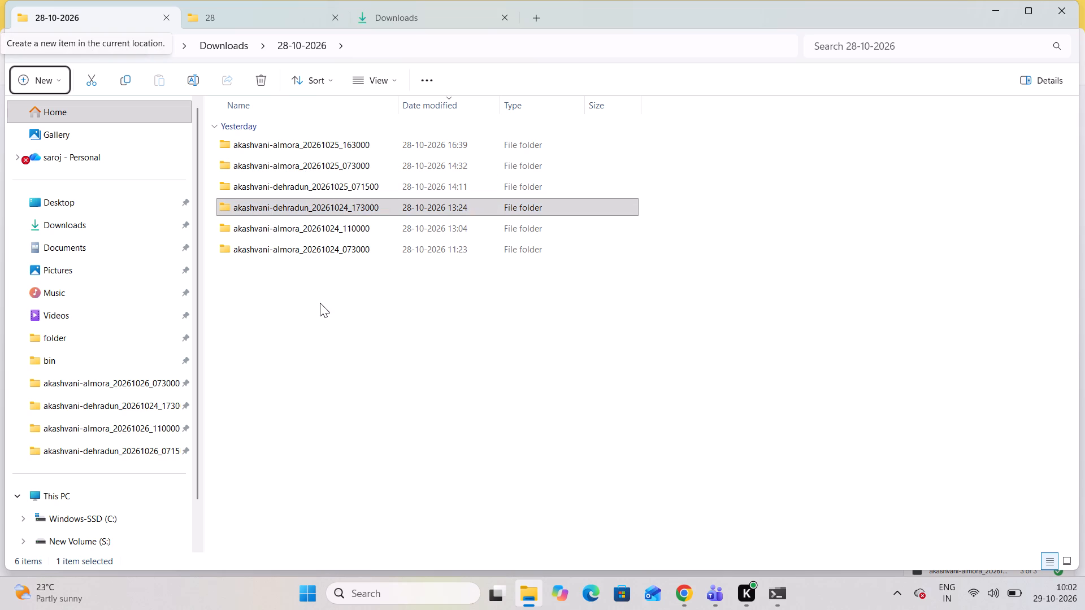
Review the last recordings and songs logged on the Dehradun sheet of the Akashwani Audios spreadsheet.
key(alt+Tab)
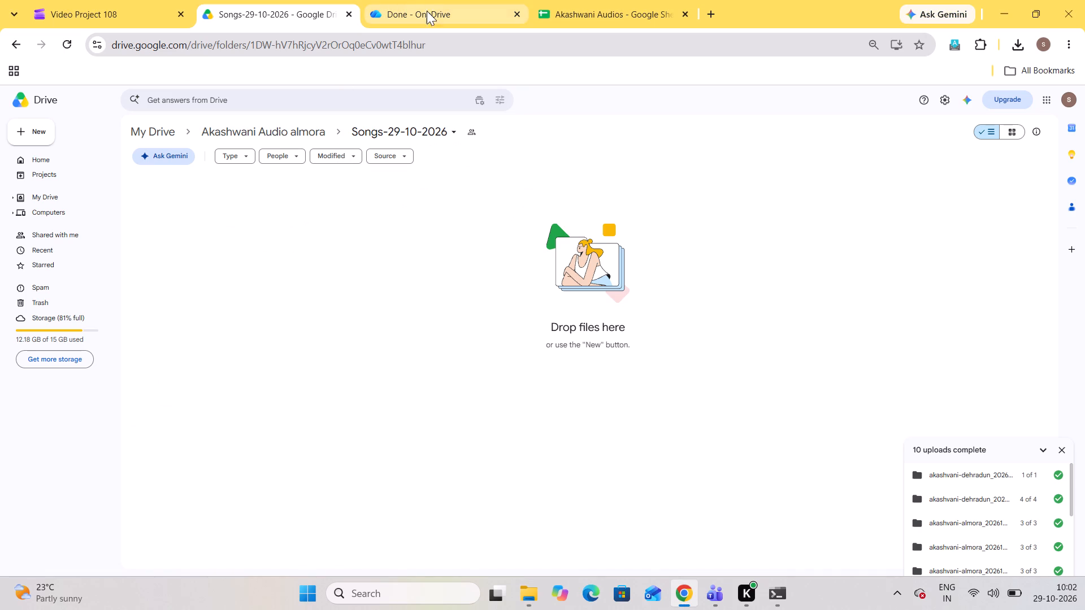
click(597, 8)
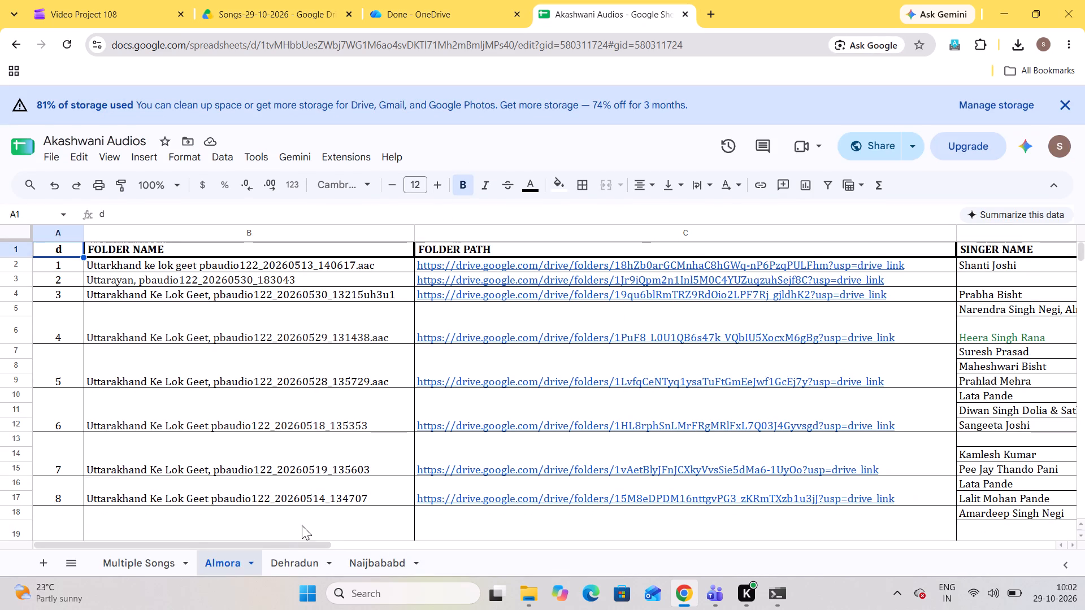
click(293, 557)
scroll(315, 484, down, 15)
scroll(315, 484, up, 1)
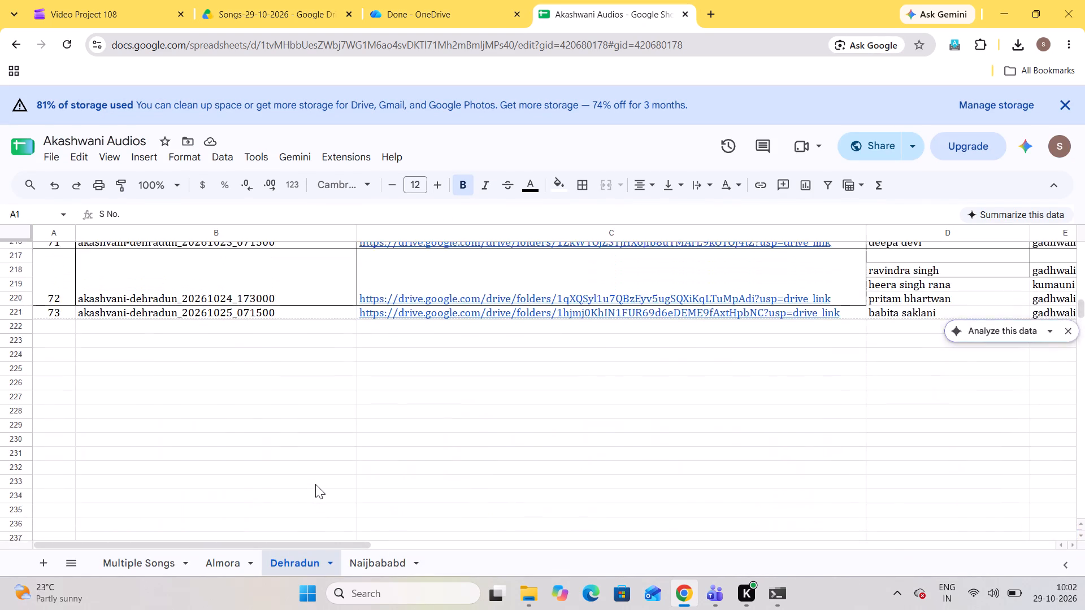
scroll(315, 484, up, 1)
scroll(315, 484, down, 3)
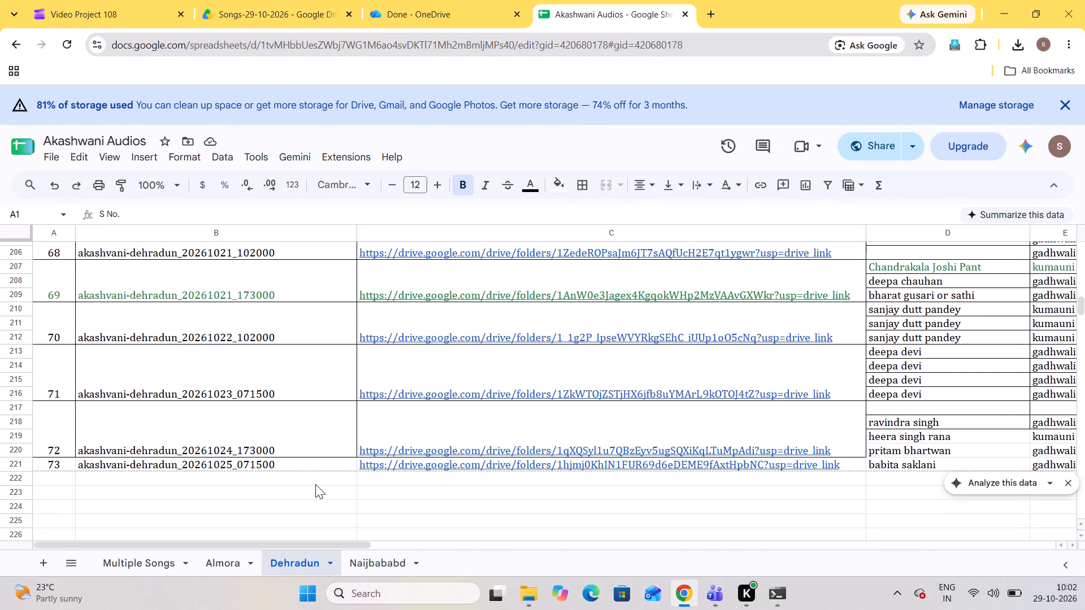
scroll(315, 484, left, 4)
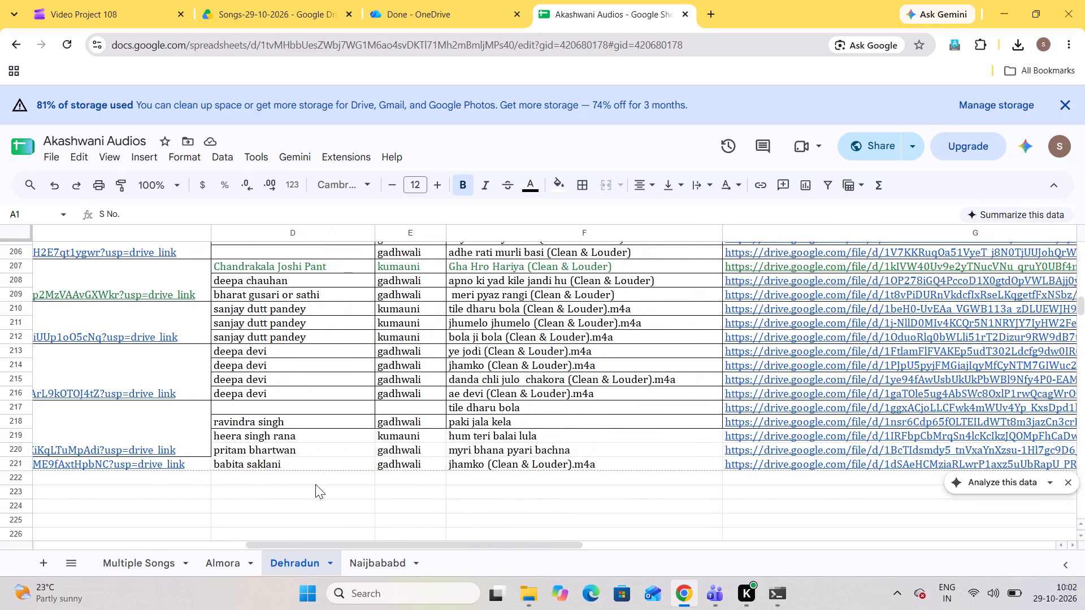
scroll(315, 484, right, 3)
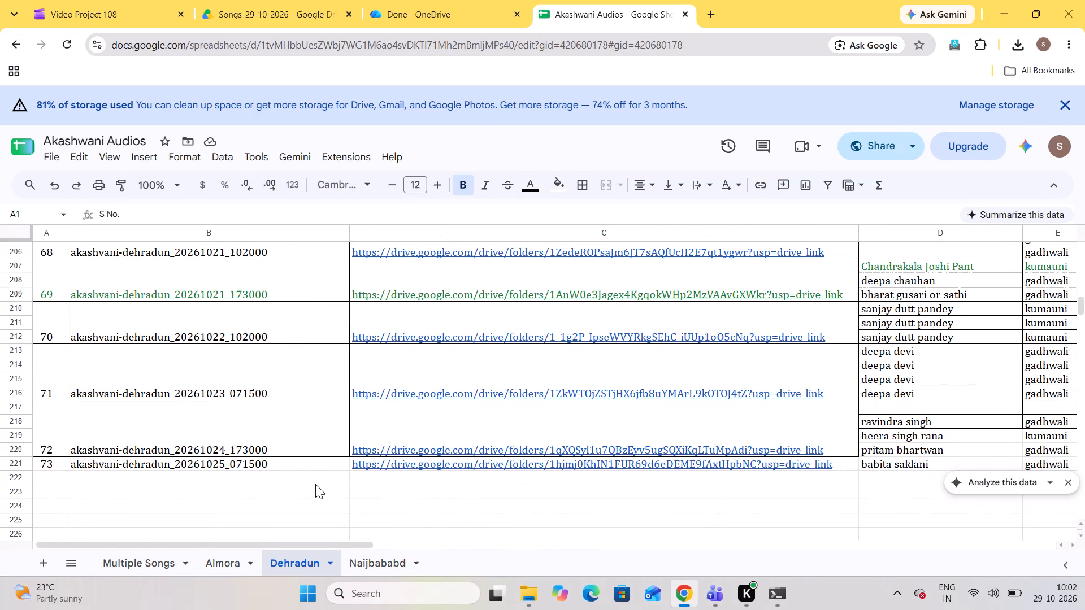
key(alt+Tab)
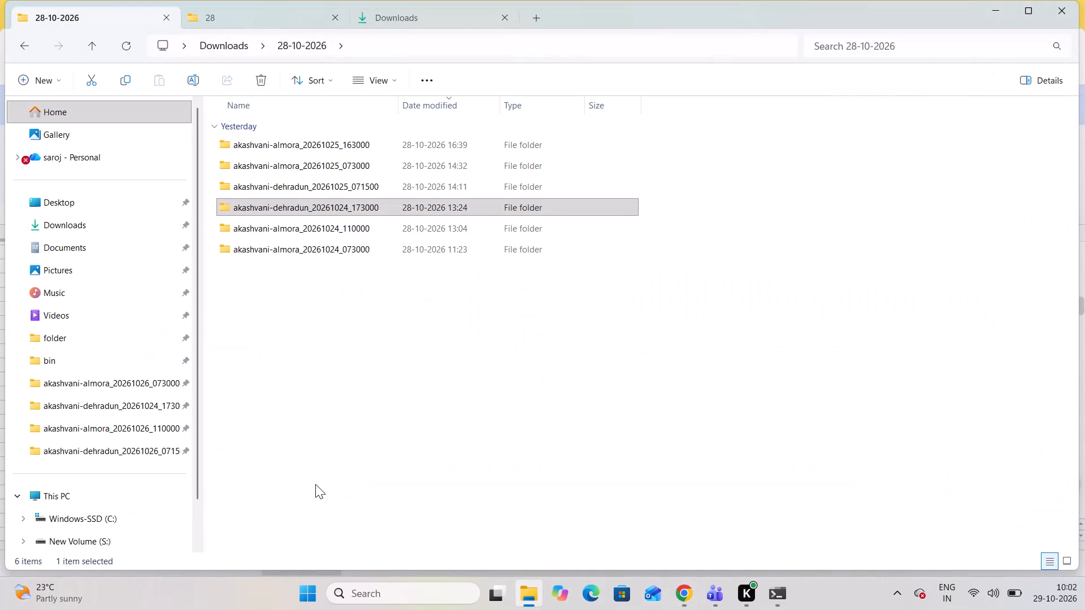
key(alt+Tab)
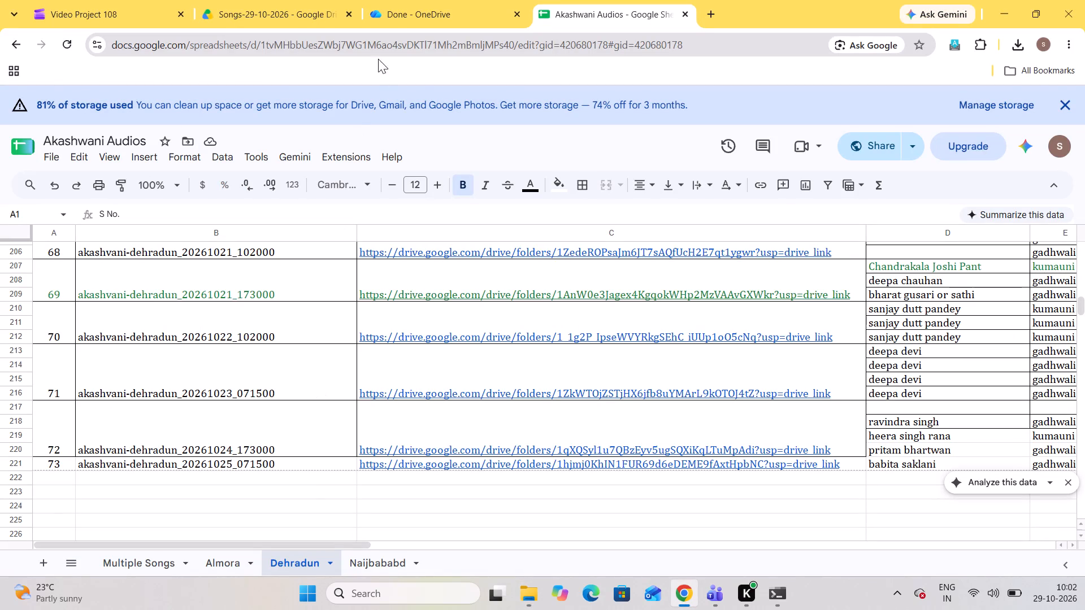
Switch to the Command Prompt and begin a cd command at its prompt.
click(304, 12)
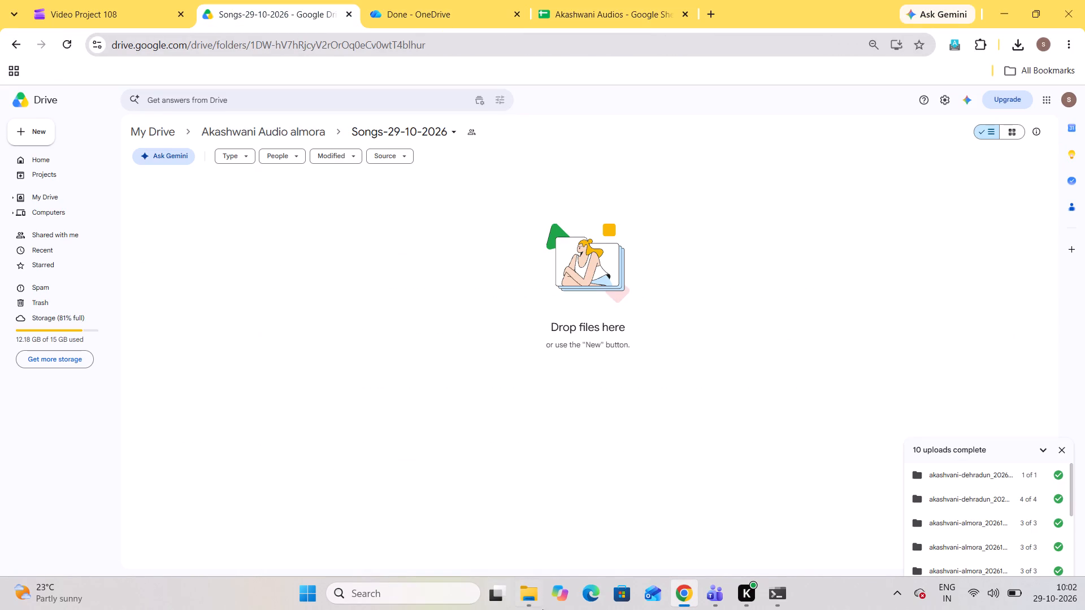
click(781, 599)
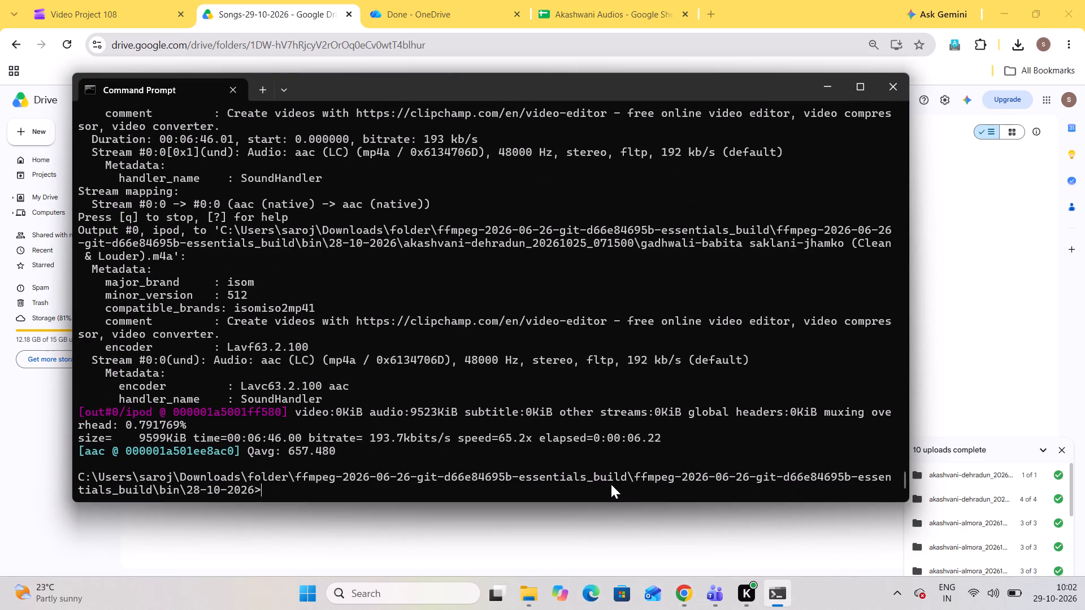
text(cd)
key(alt+Tab)
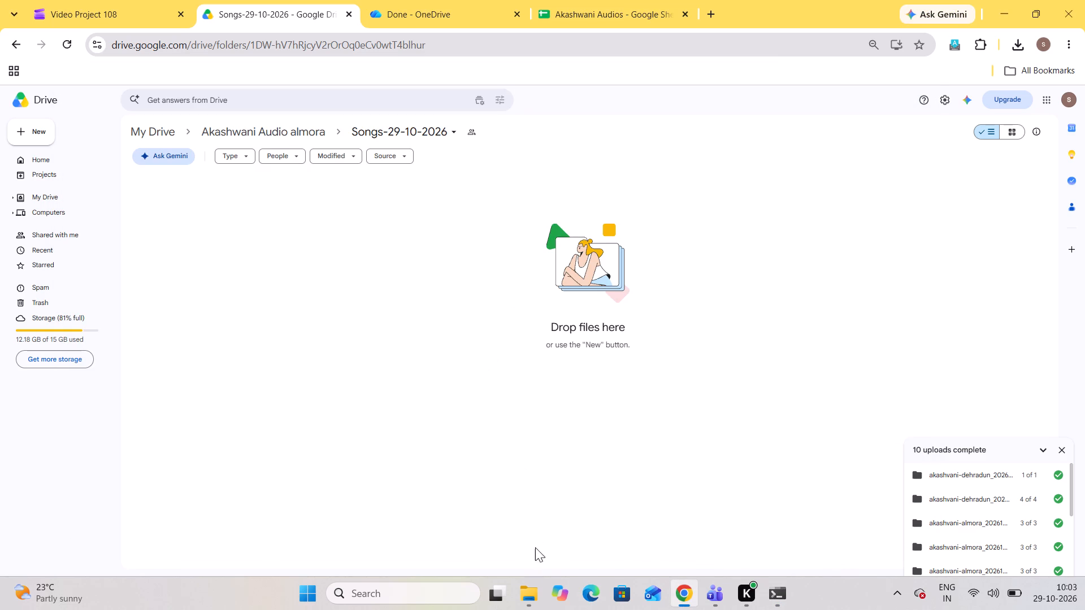
In File Explorer, copy the 28 folder from Downloads into the ffmpeg build's bin folder.
click(532, 599)
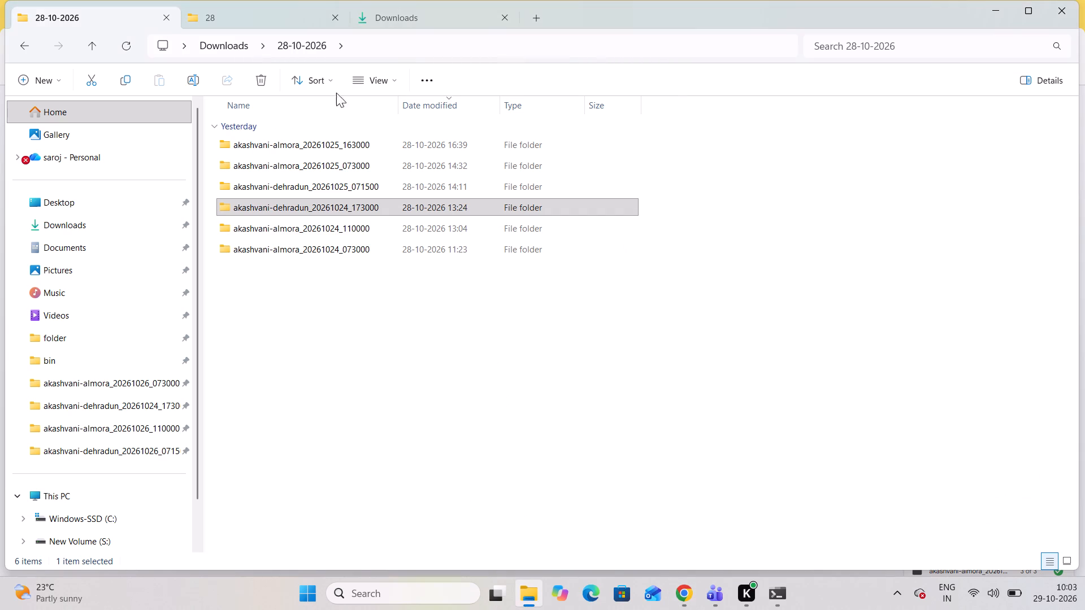
click(301, 5)
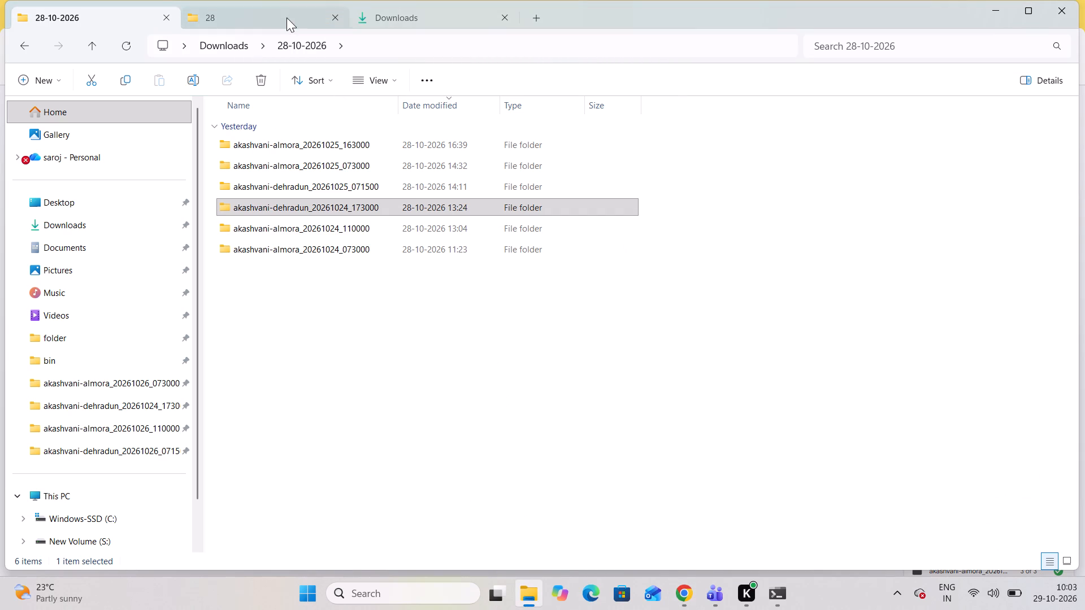
click(287, 18)
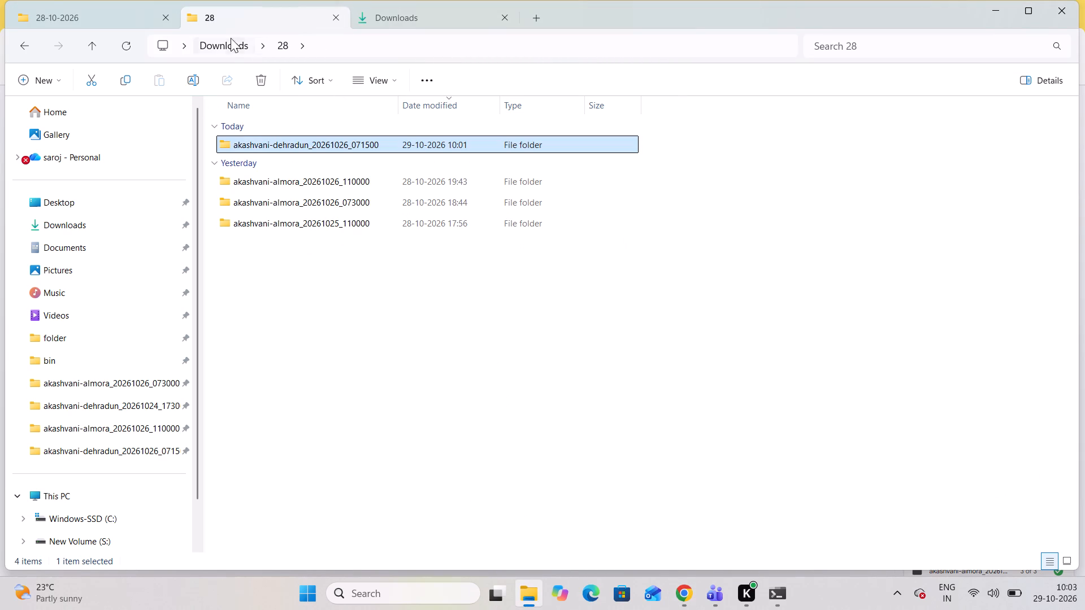
click(227, 44)
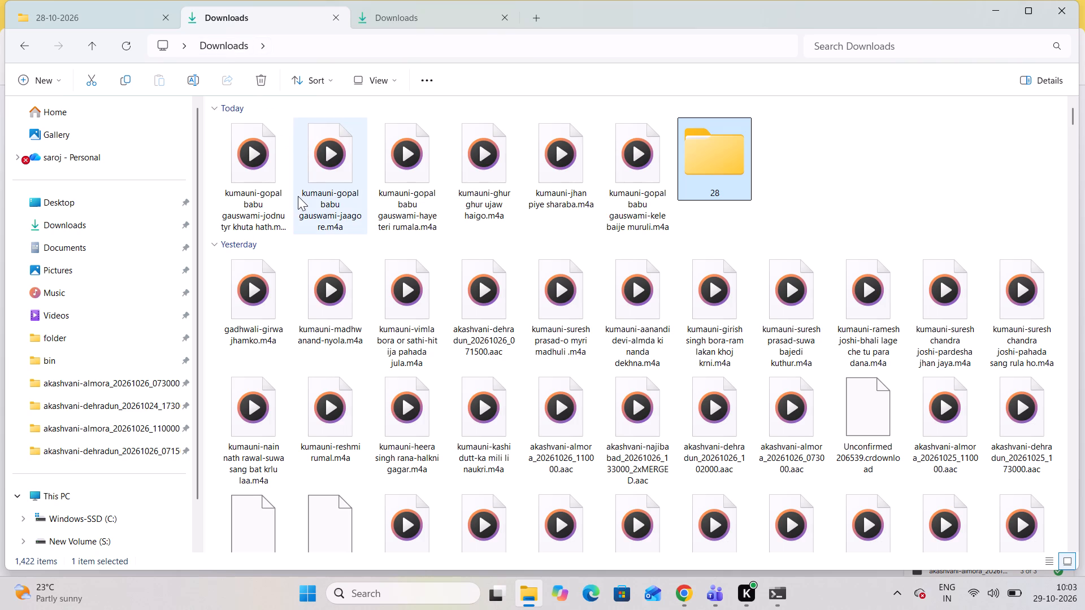
right_click(691, 174)
click(756, 191)
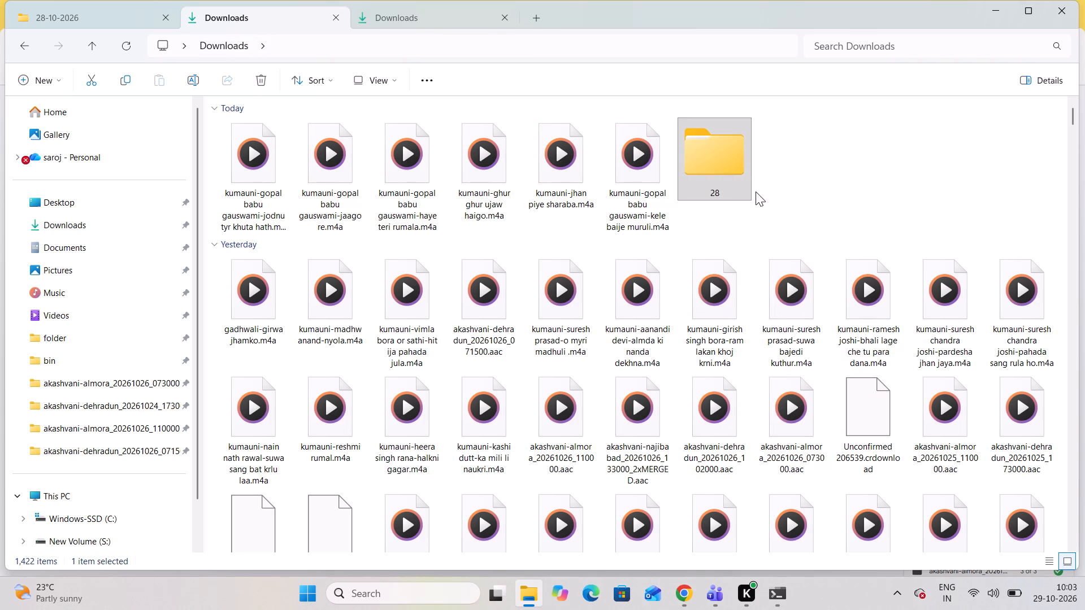
click(51, 356)
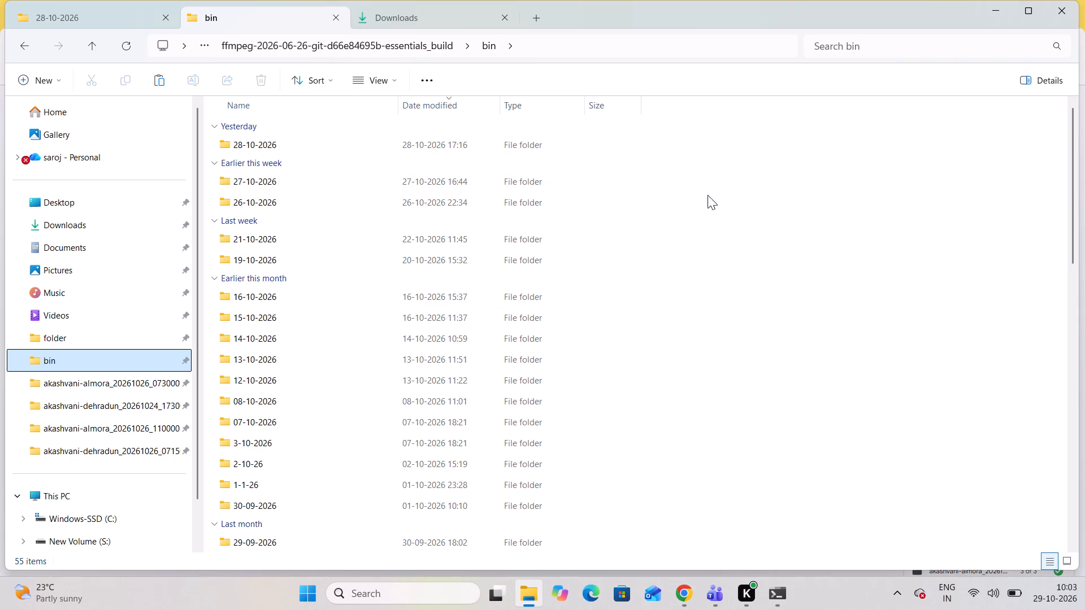
click(717, 198)
key(ctrl+v)
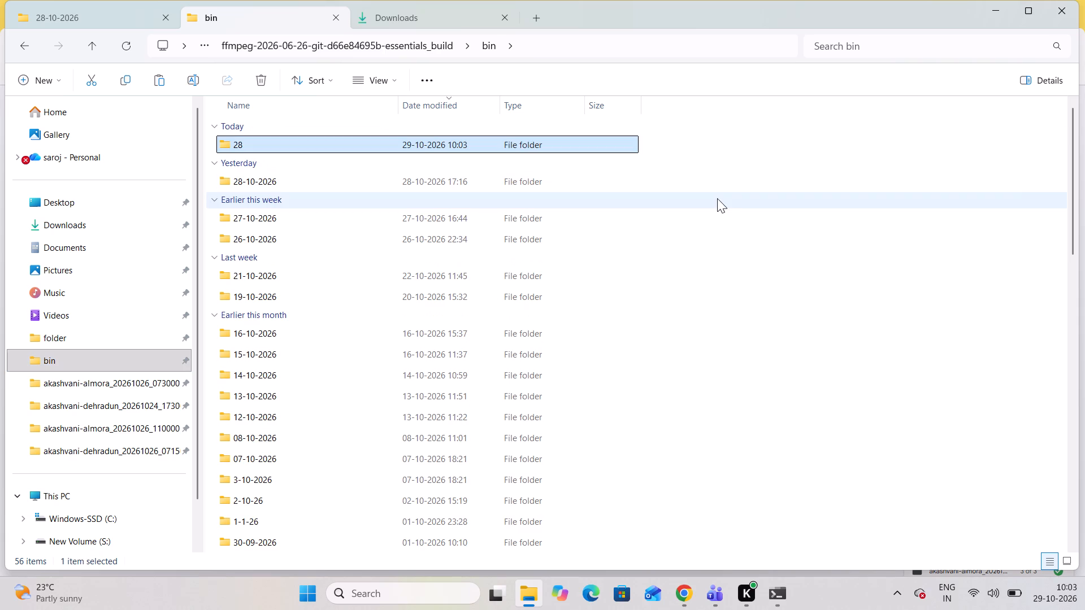
Rename the copied 28 folder in bin as 29-10-2026.
click(595, 145)
click(388, 141)
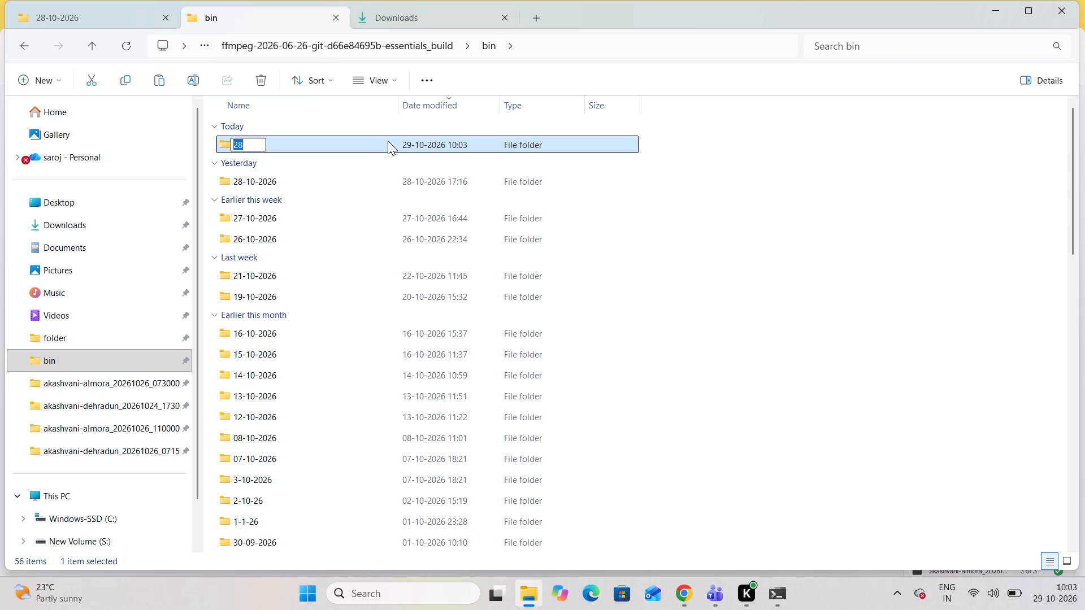
text(29)
text(-10)
text(-206)
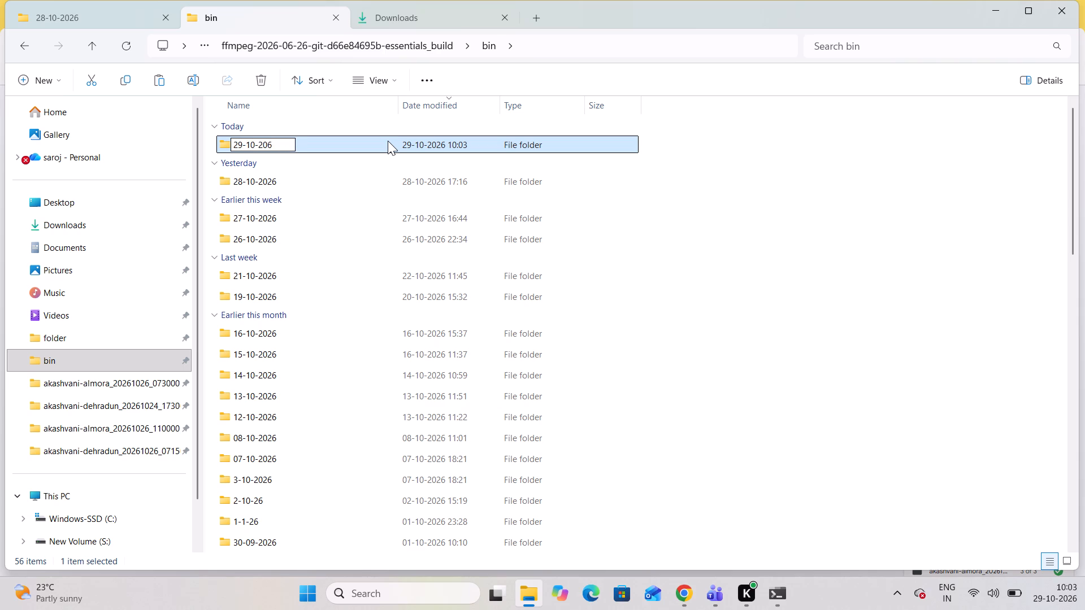
key(BackSpace)
text(26)
key(Return)
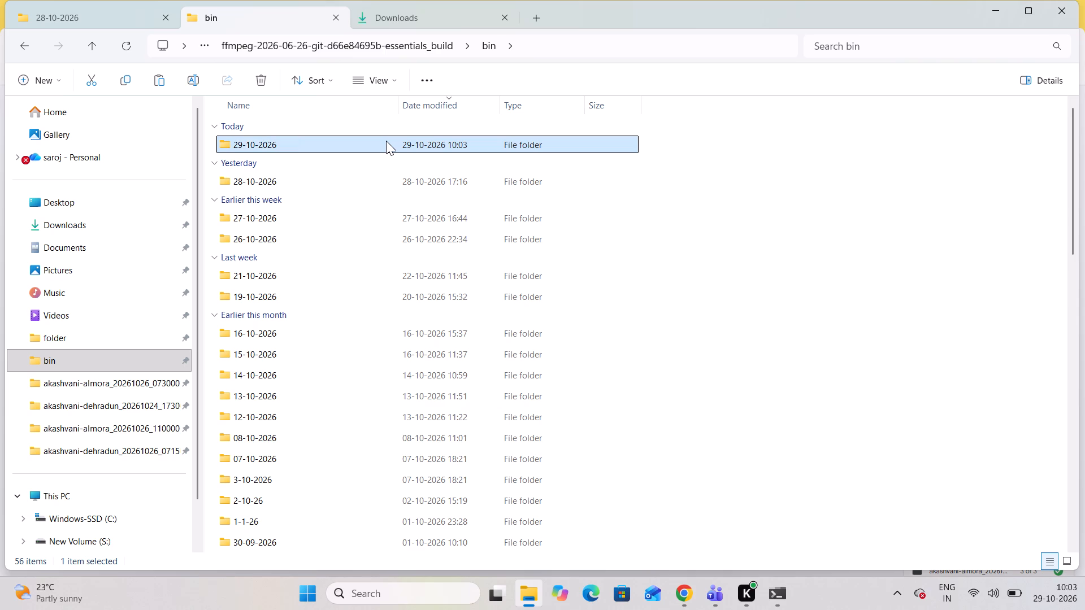
In the Command Prompt, go up to the bin directory and change into the 29-10-2026 folder.
click(778, 583)
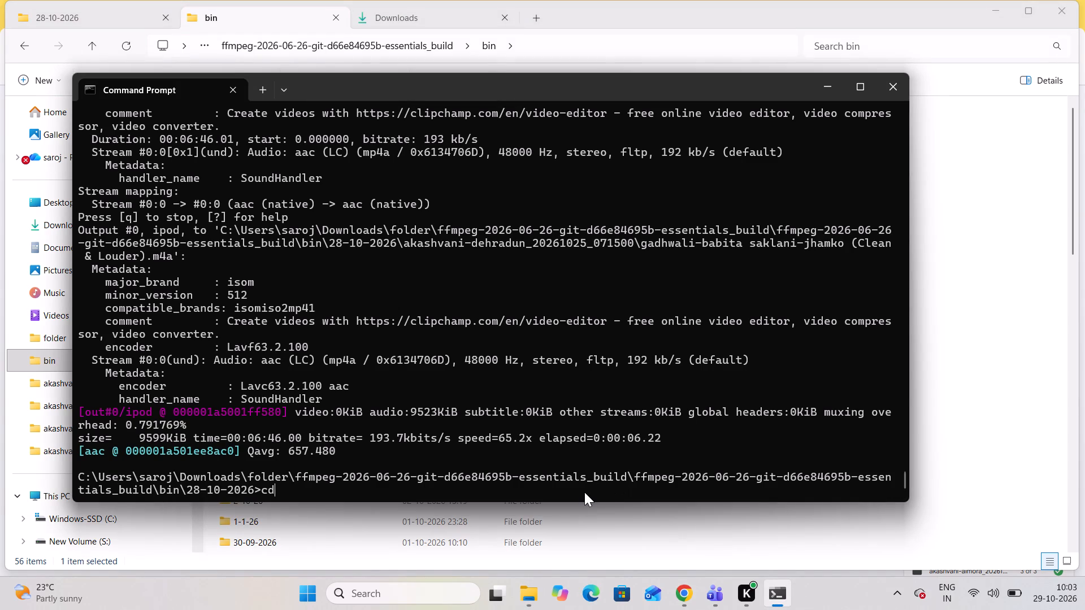
key(space)
text(..)
key(Return)
text(cd)
key(space)
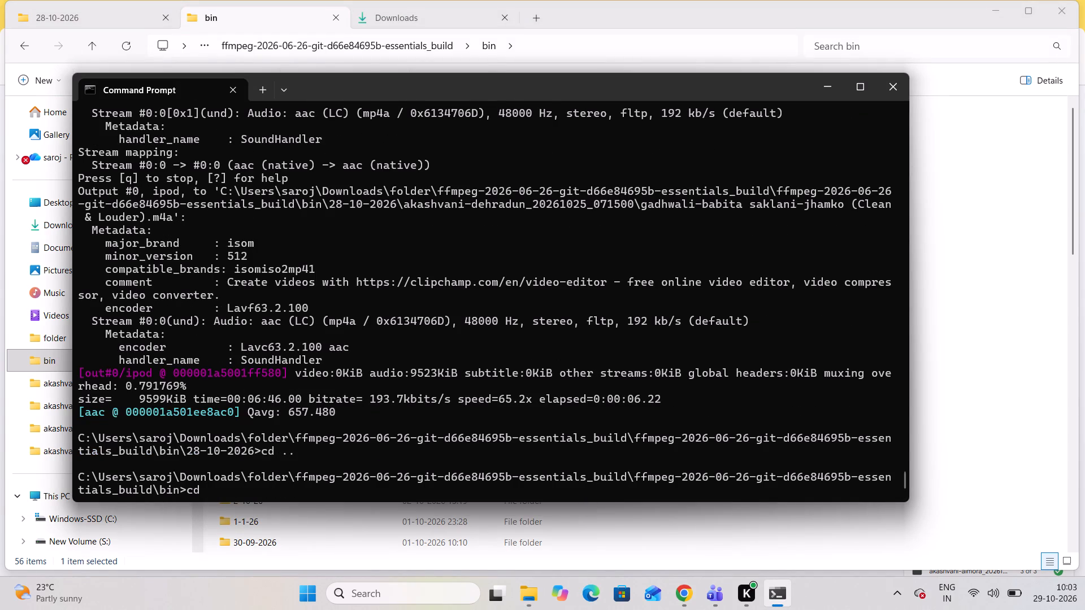
text(29)
key(Tab)
key(Tab)
key(Return)
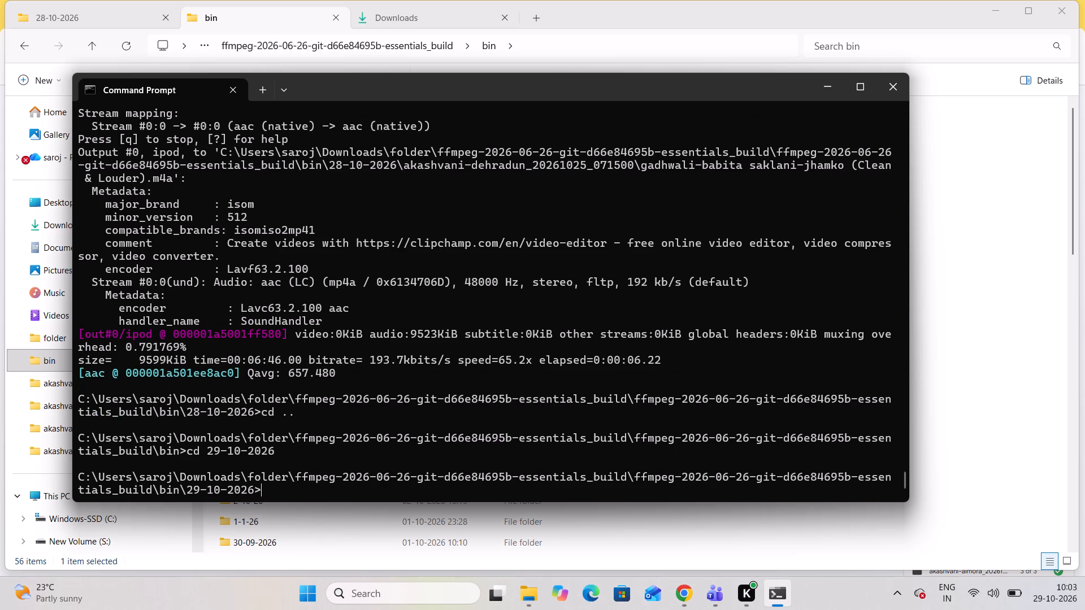
List the contents of the 29-10-2026 directory.
key(c)
key(BackSpace)
text(dir)
key(Return)
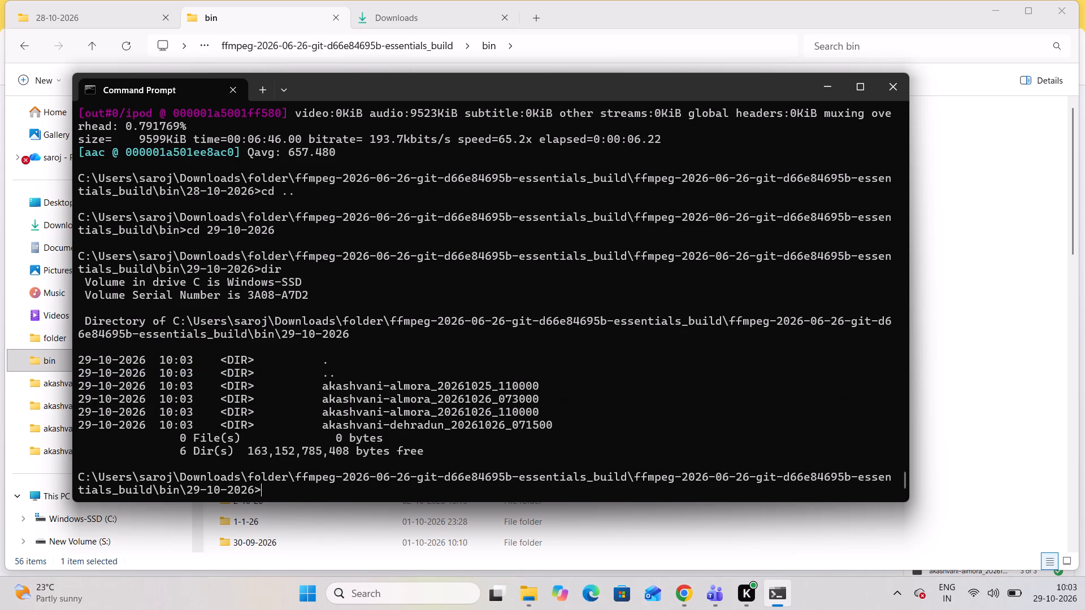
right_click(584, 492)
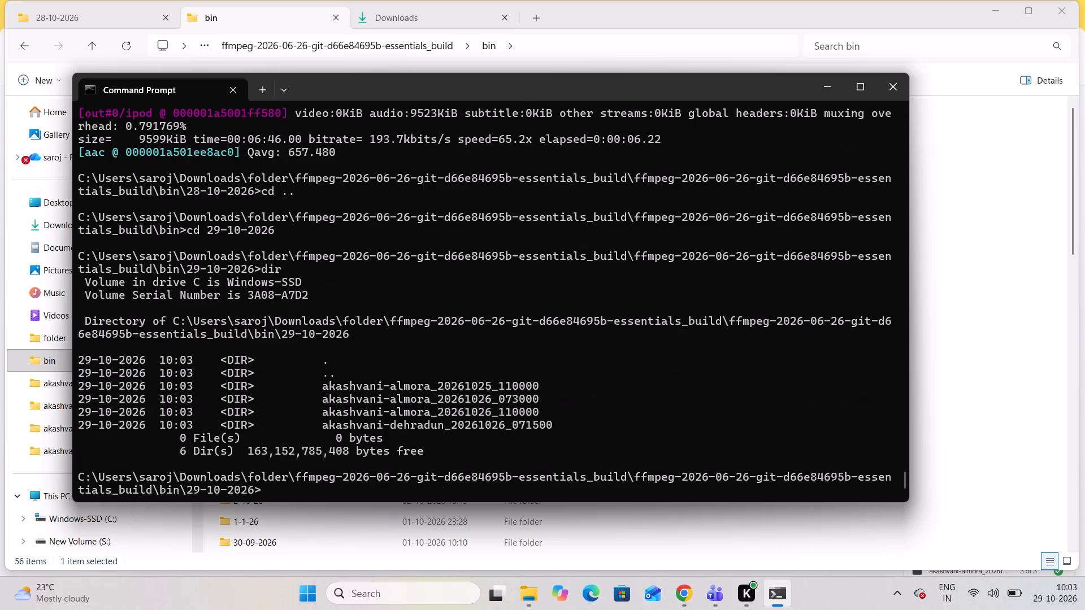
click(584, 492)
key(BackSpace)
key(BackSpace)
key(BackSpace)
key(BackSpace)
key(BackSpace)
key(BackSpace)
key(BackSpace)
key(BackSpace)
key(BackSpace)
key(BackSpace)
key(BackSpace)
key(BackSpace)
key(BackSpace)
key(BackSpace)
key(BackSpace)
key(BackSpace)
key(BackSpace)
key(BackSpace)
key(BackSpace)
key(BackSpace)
Rerun the earlier ffmpeg batch command in the 29-10-2026 folder to create "(Clean & Louder)" .m4a versions of the songs.
key(Up)
key(Up)
key(Up)
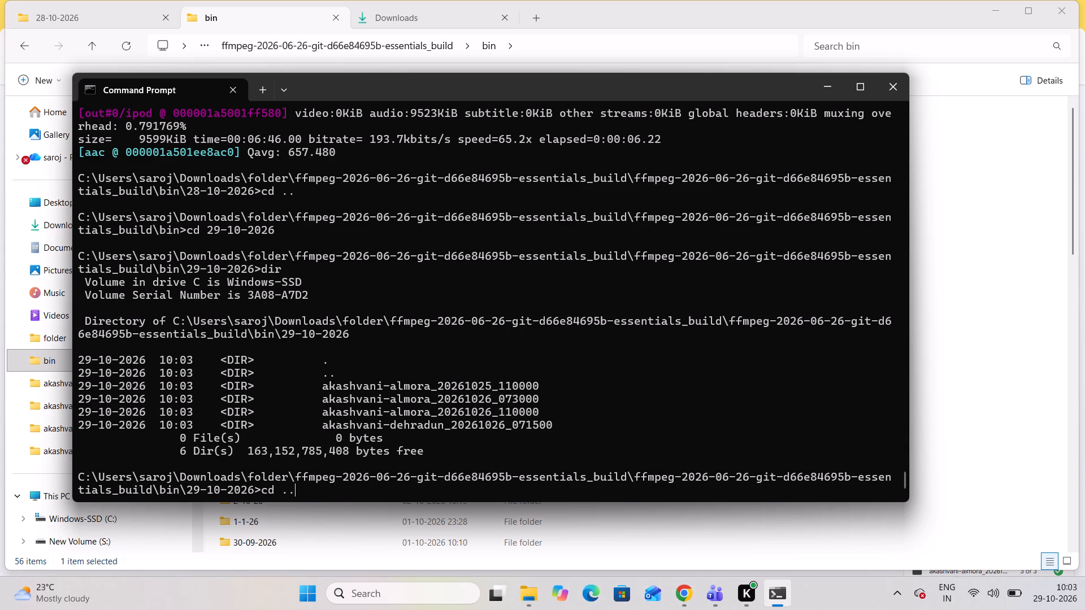
key(Up)
key(Return)
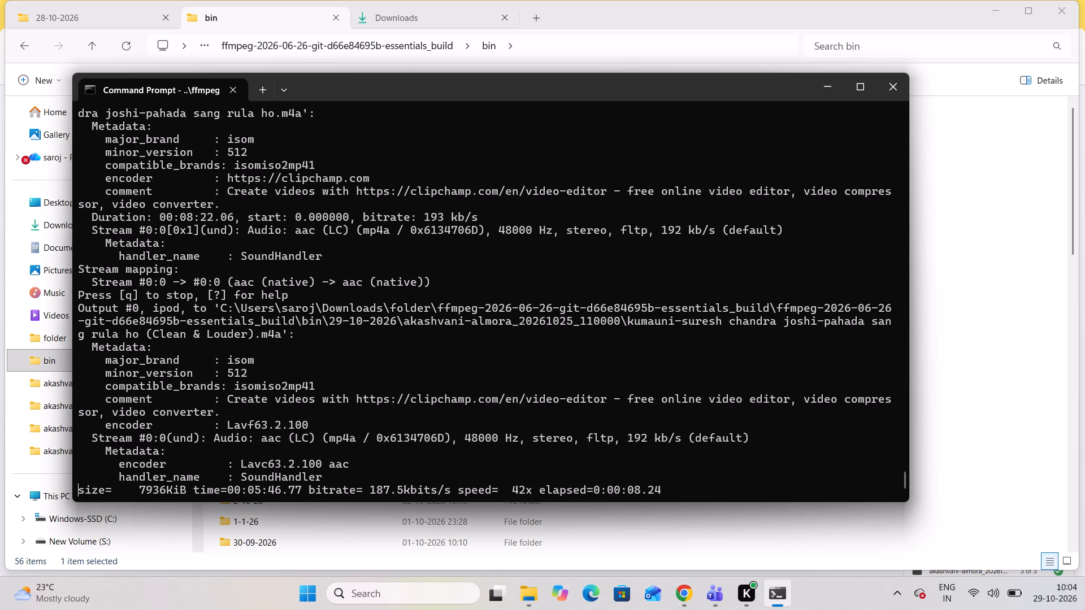
scroll(670, 395, down, 1)
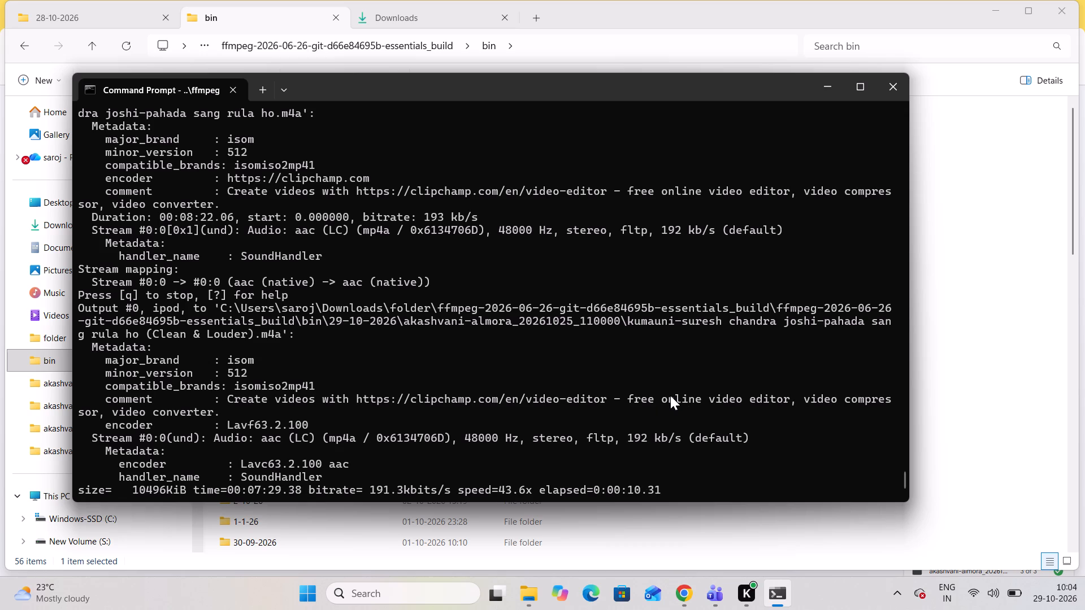